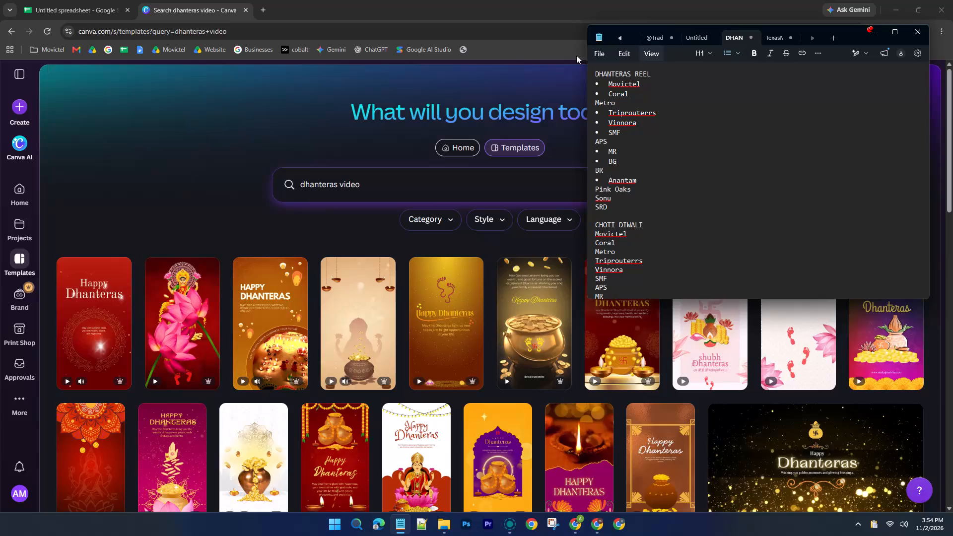
Put away the client list notes and look through the "dhanteras video" template results in Canva for a suitable reel design.
{"action": "left_click", "coordinate": [868, 36]}
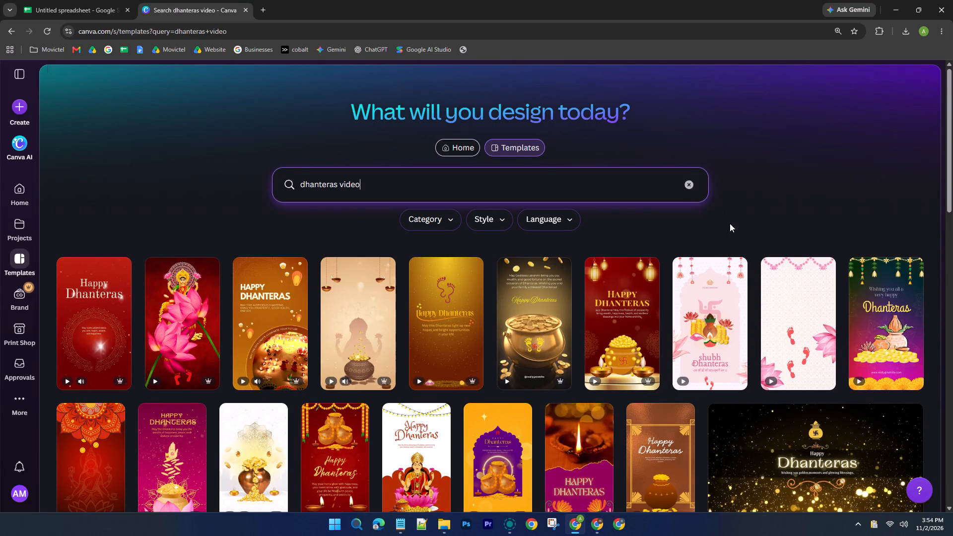
{"action": "scroll", "coordinate": [730, 223], "scroll_direction": "down", "scroll_amount": 4}
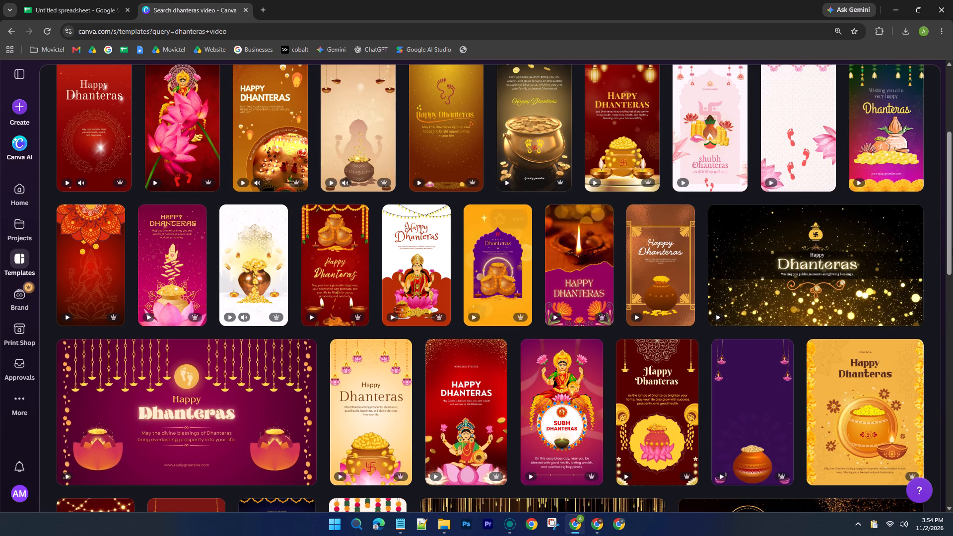
{"action": "scroll", "coordinate": [937, 287], "scroll_direction": "down", "scroll_amount": 8}
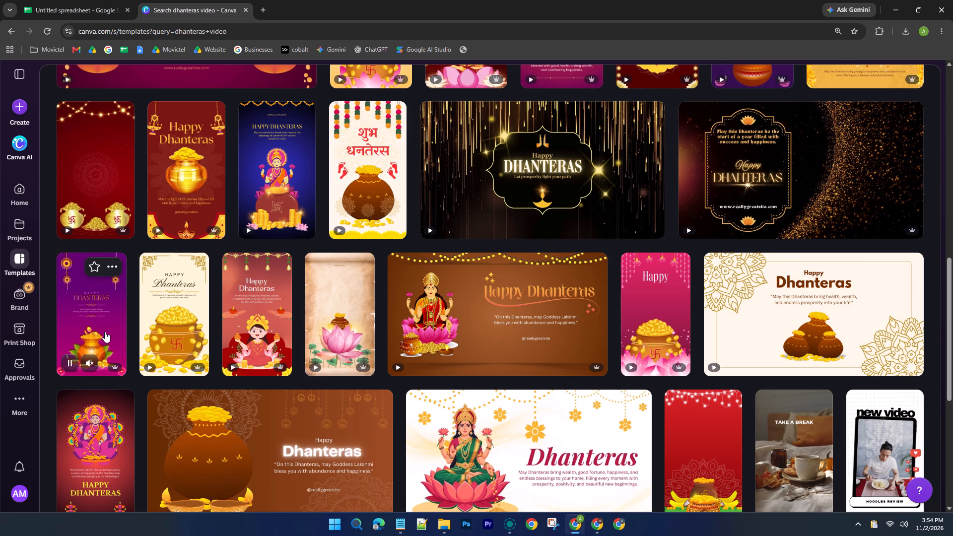
{"action": "scroll", "coordinate": [105, 332], "scroll_direction": "down", "scroll_amount": 1}
{"action": "scroll", "coordinate": [534, 319], "scroll_direction": "down", "scroll_amount": 1}
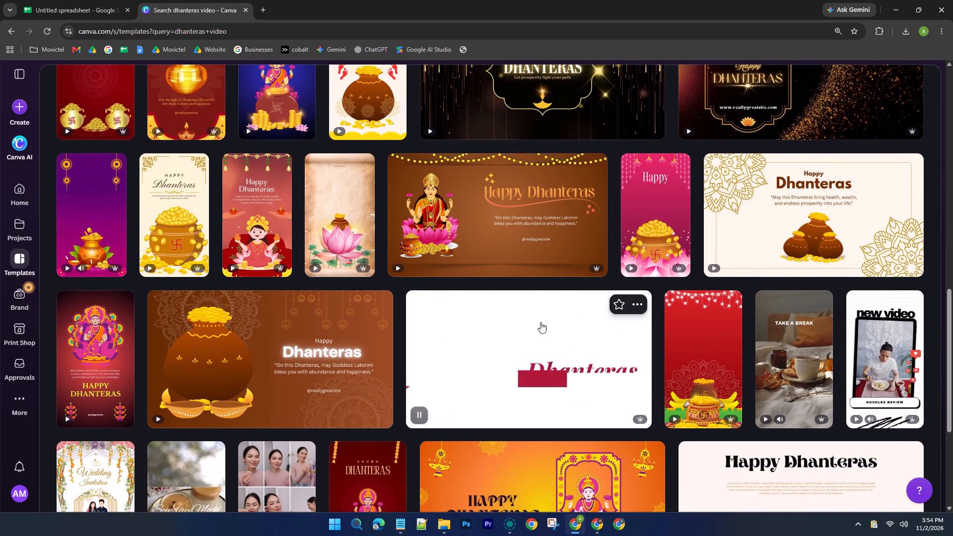
{"action": "scroll", "coordinate": [536, 322], "scroll_direction": "down", "scroll_amount": 1}
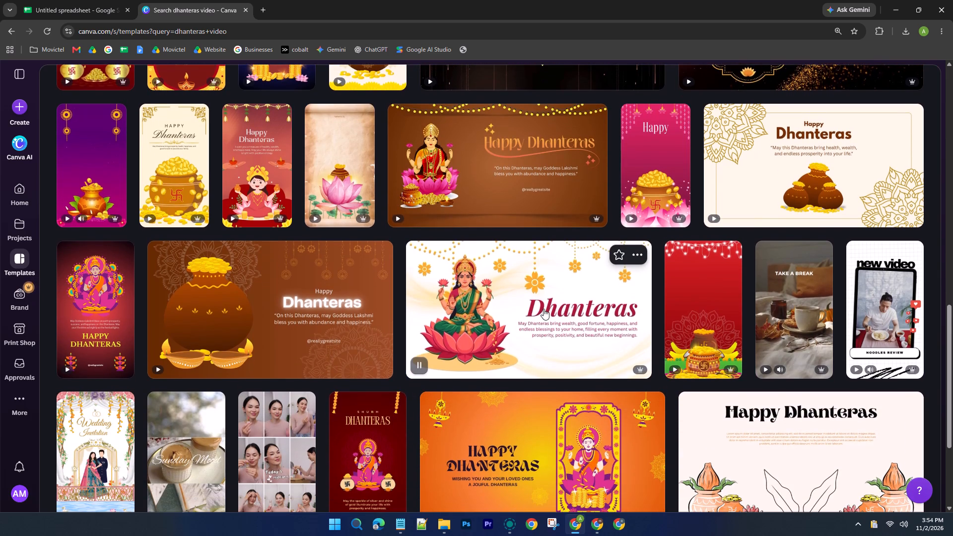
{"action": "scroll", "coordinate": [547, 303], "scroll_direction": "down", "scroll_amount": 4}
{"action": "scroll", "coordinate": [546, 247], "scroll_direction": "down", "scroll_amount": 4}
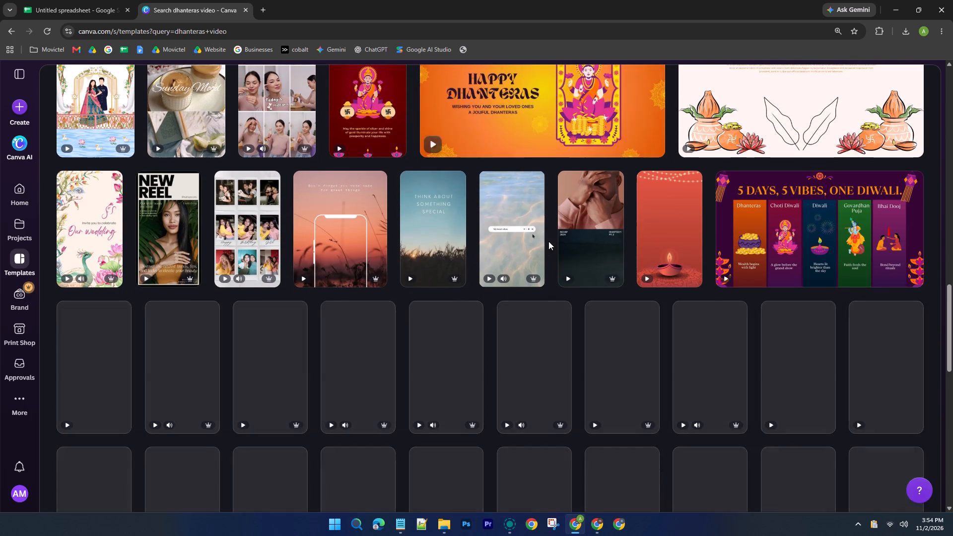
{"action": "scroll", "coordinate": [548, 241], "scroll_direction": "down", "scroll_amount": 1}
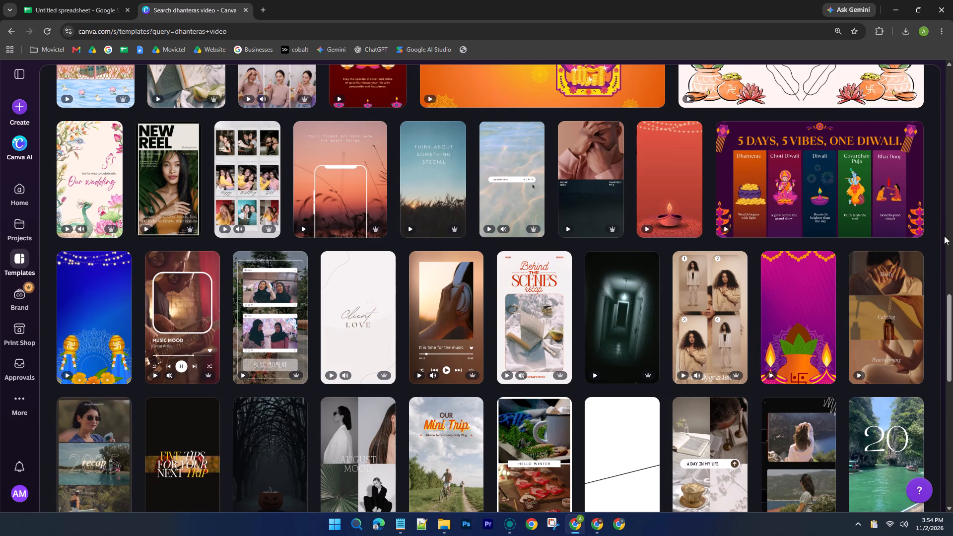
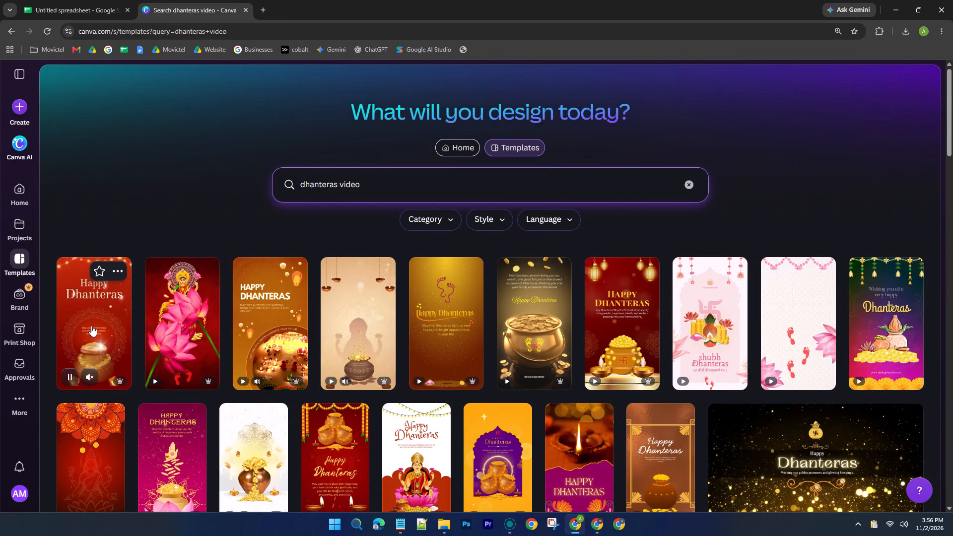
Open the "Pink and Gold Illustrated Dhanteras Mobile Video" template for customising.
{"action": "middle_click", "coordinate": [717, 307]}
{"action": "double_click", "coordinate": [719, 333]}
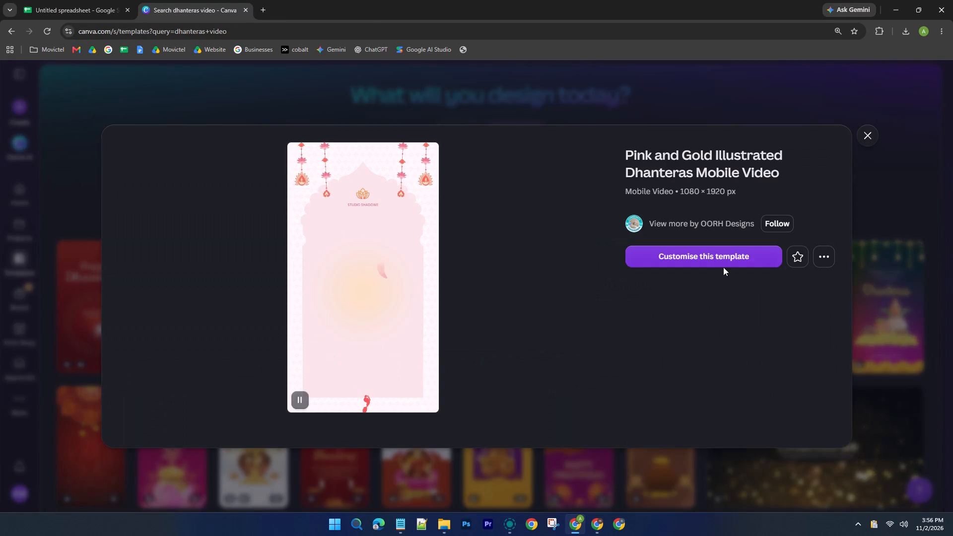
{"action": "left_click", "coordinate": [723, 256]}
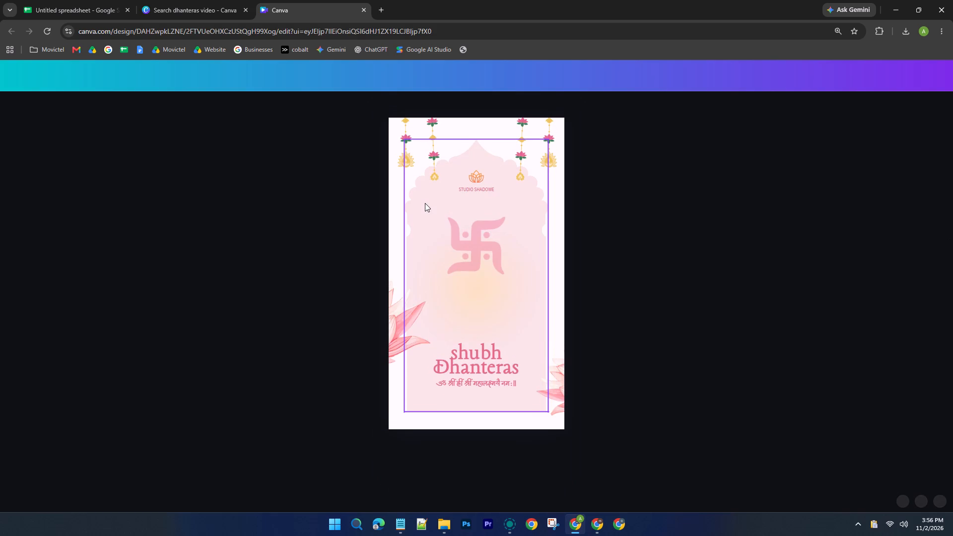
Switch to File Explorer and rename the "5 October" folder in Downloads as "5 November".
{"action": "left_click", "coordinate": [441, 525]}
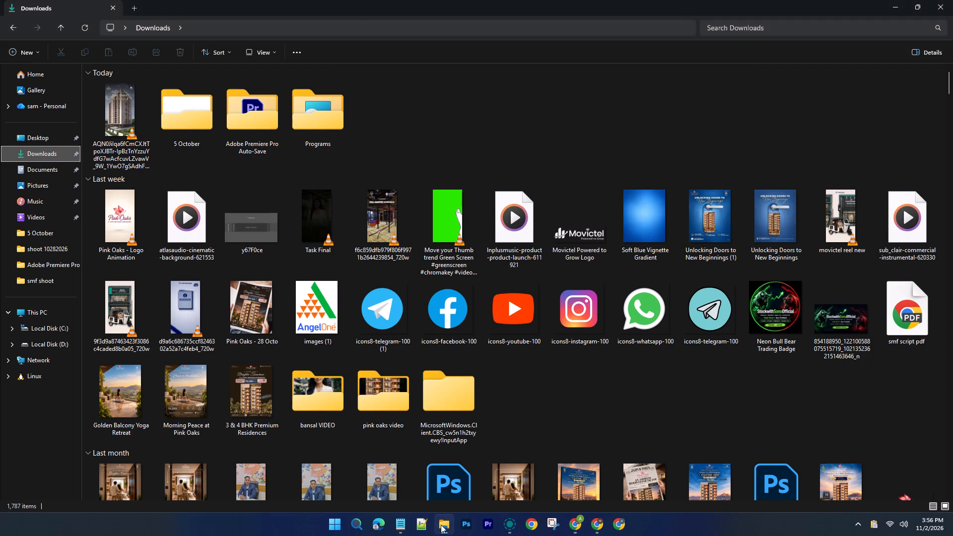
{"action": "right_click", "coordinate": [205, 112]}
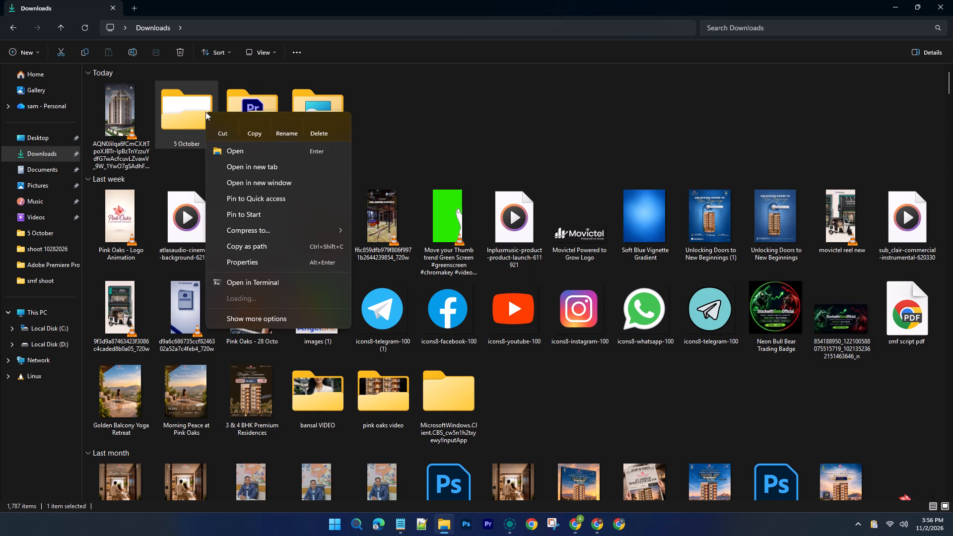
{"action": "left_click", "coordinate": [285, 124]}
{"action": "key", "text": "Right"}
{"action": "key", "text": "BackSpace"}
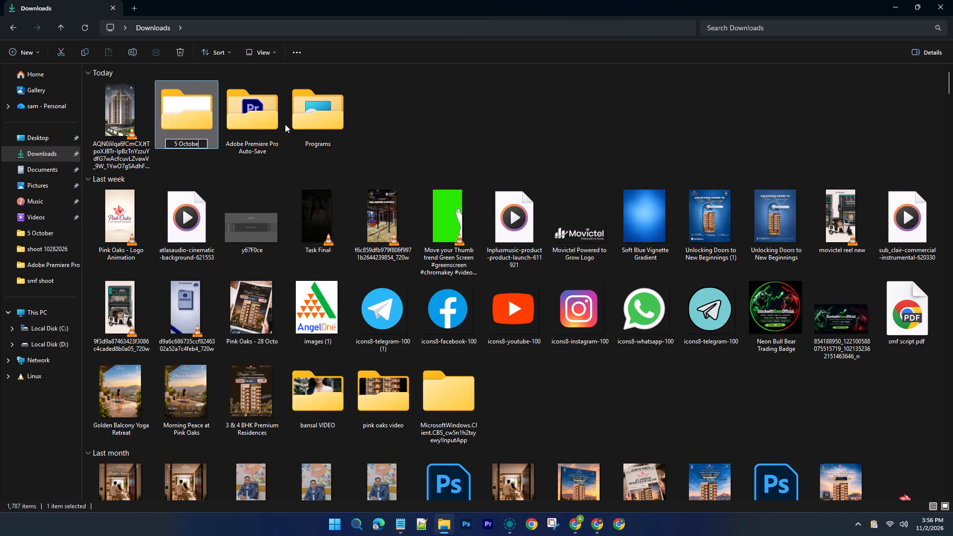
{"action": "key", "text": "BackSpace"}
{"action": "key", "text": "BackSpace"}
{"action": "key", "text": "BackSpace"}
{"action": "key", "text": "BackSpace"}
{"action": "key", "text": "BackSpace"}
{"action": "key", "text": "BackSpace"}
{"action": "type", "text": "November"}
{"action": "key", "text": "Return"}
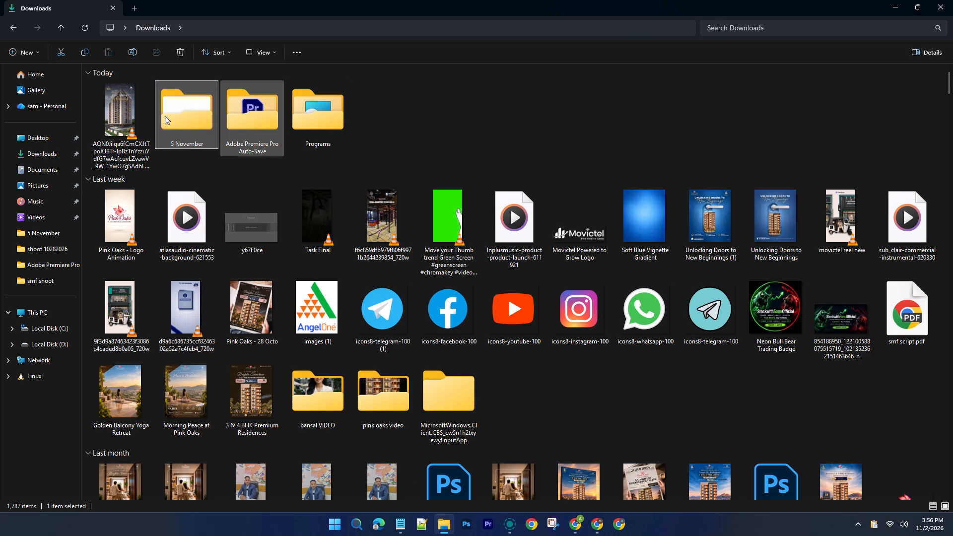
Open the "5 November" folder and watch the "Triprouterrs - 5 Nov" video enlarged in VLC as a reference, closing it when done.
{"action": "double_click", "coordinate": [165, 116]}
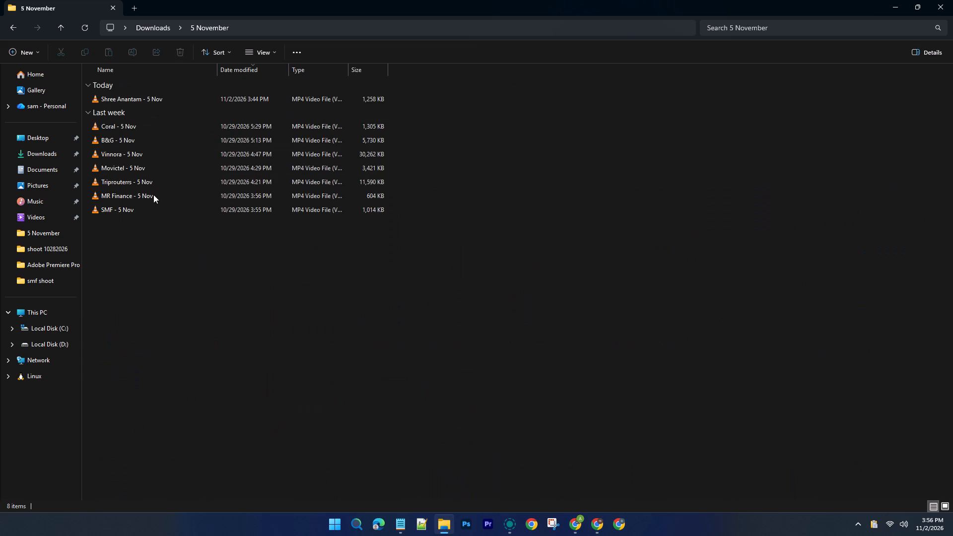
{"action": "double_click", "coordinate": [150, 183]}
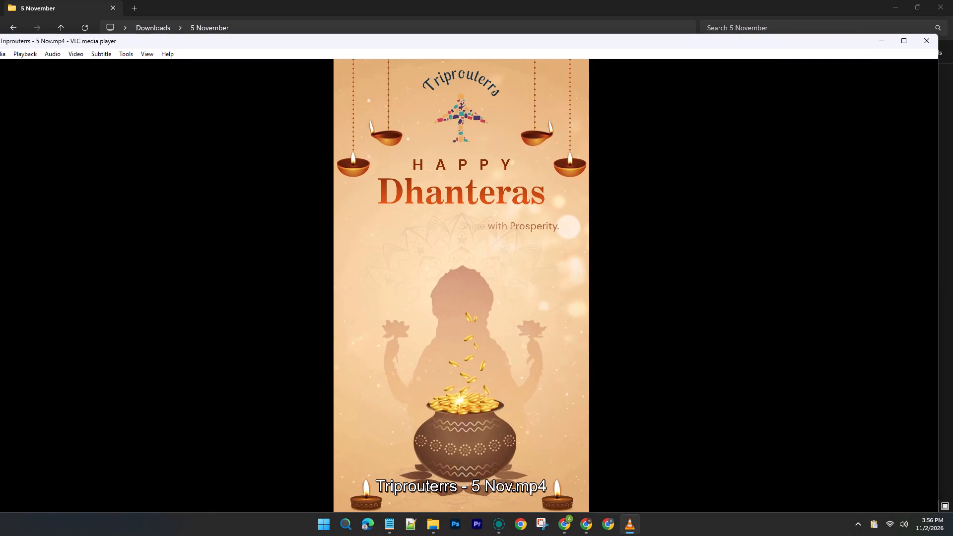
{"action": "left_click", "coordinate": [899, 41]}
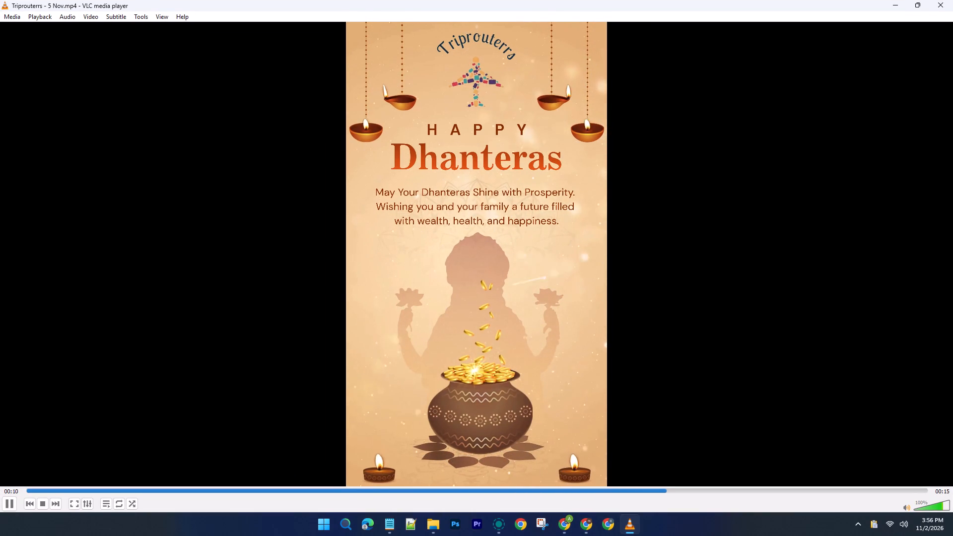
{"action": "left_click", "coordinate": [952, 0]}
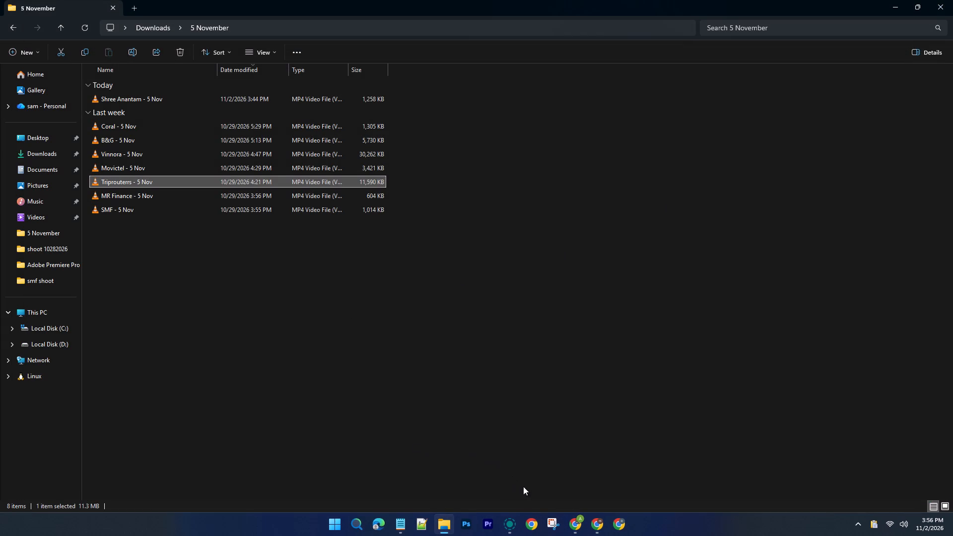
Return to the Canva design in Chrome, search the audio library for "diwali song" and listen to several of the tracks.
{"action": "left_click", "coordinate": [572, 528]}
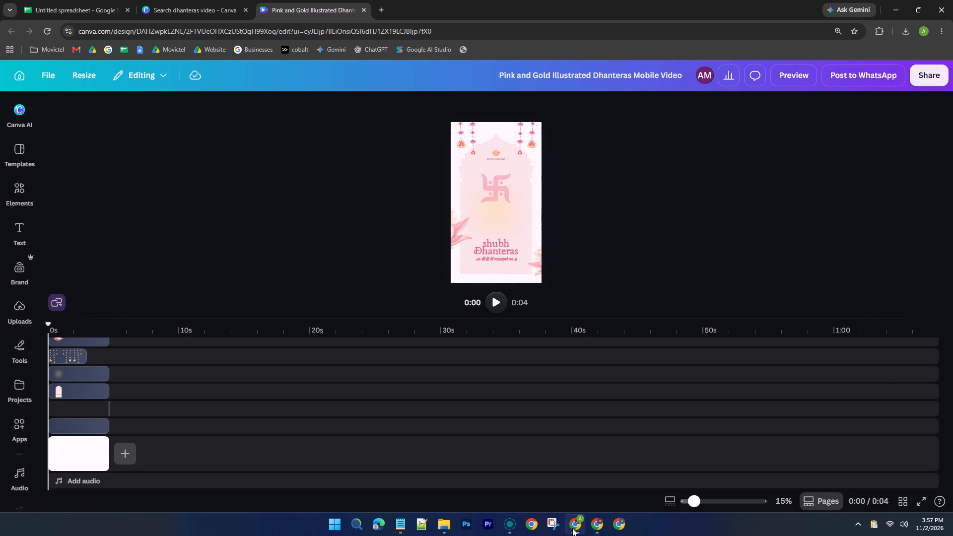
{"action": "left_click", "coordinate": [88, 488]}
{"action": "left_click", "coordinate": [91, 486]}
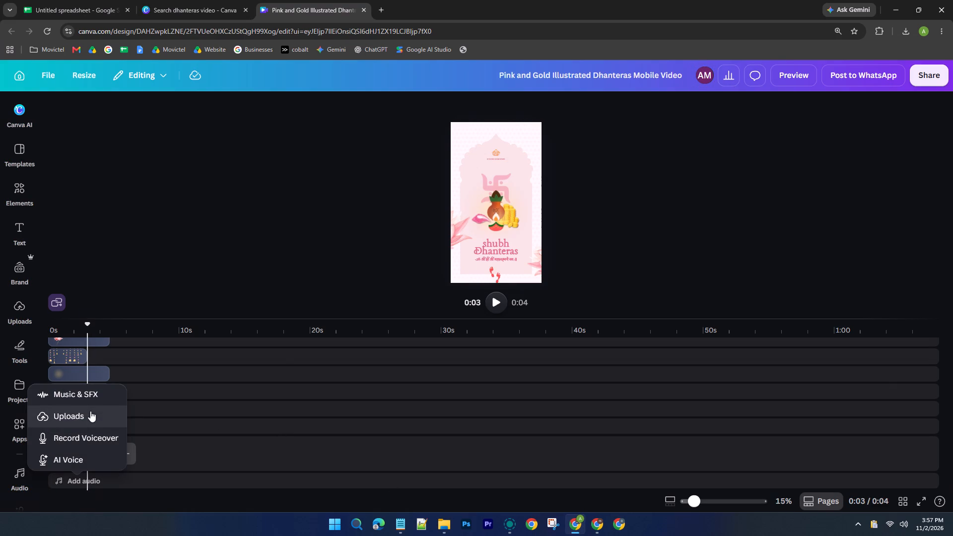
{"action": "left_click", "coordinate": [100, 398]}
{"action": "left_click", "coordinate": [98, 110]}
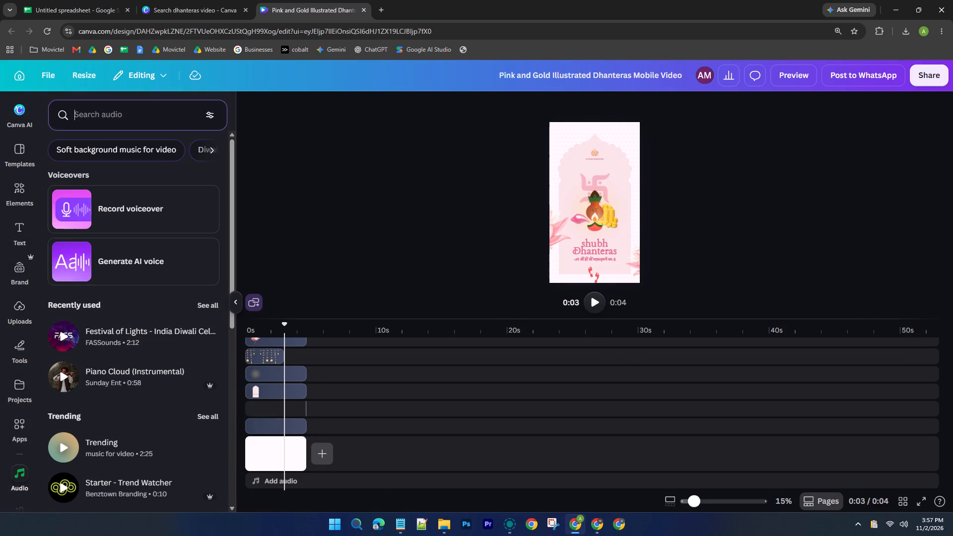
{"action": "type", "text": "diwali"}
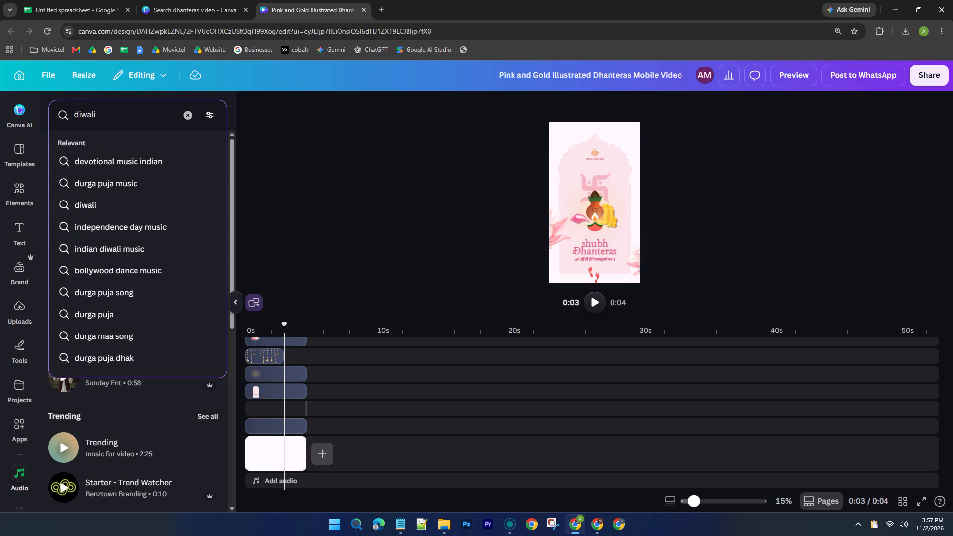
{"action": "left_click", "coordinate": [92, 199]}
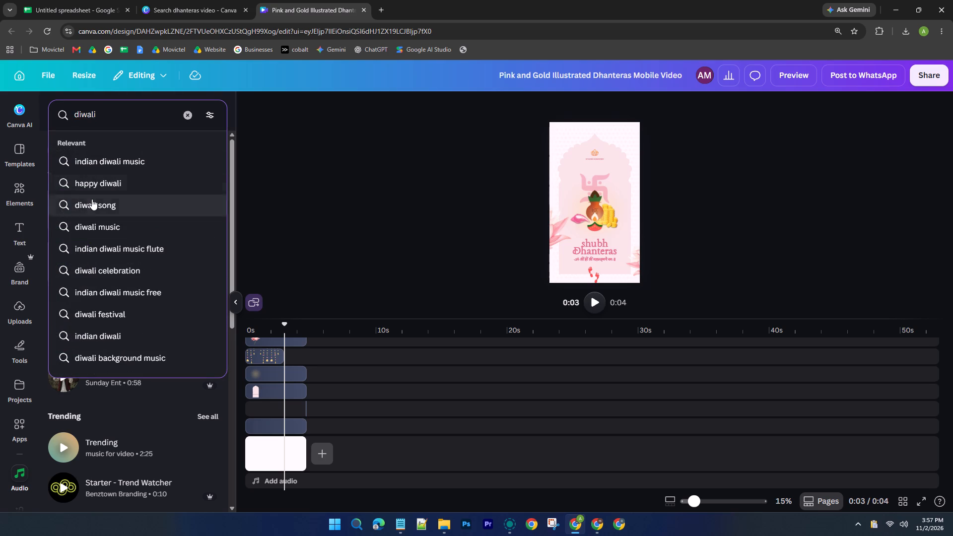
{"action": "left_click", "coordinate": [68, 193]}
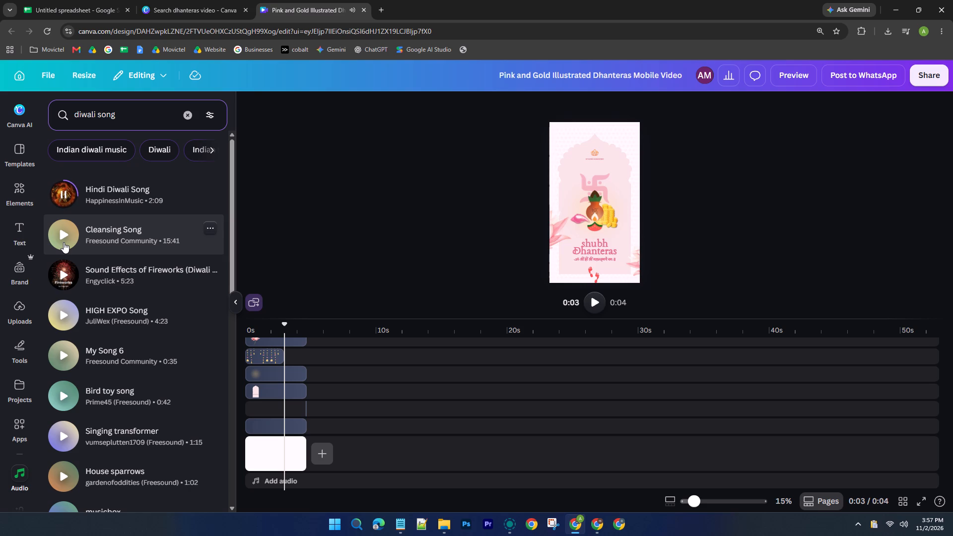
{"action": "left_click", "coordinate": [62, 278]}
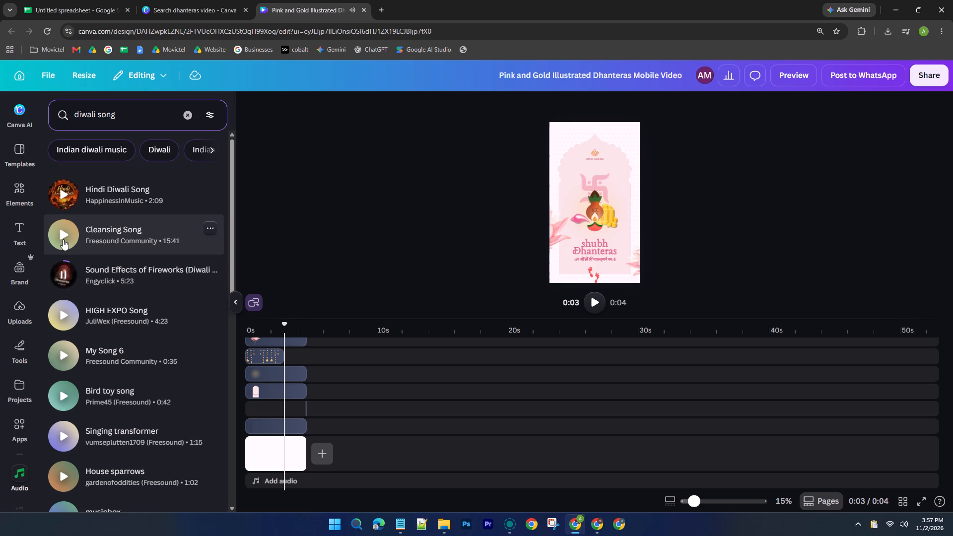
{"action": "left_click", "coordinate": [63, 239]}
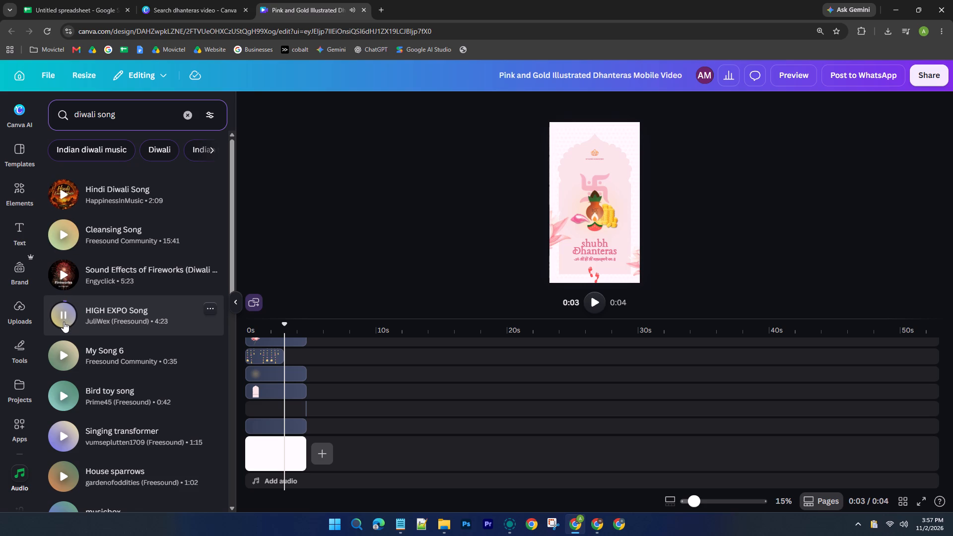
{"action": "left_click", "coordinate": [60, 357]}
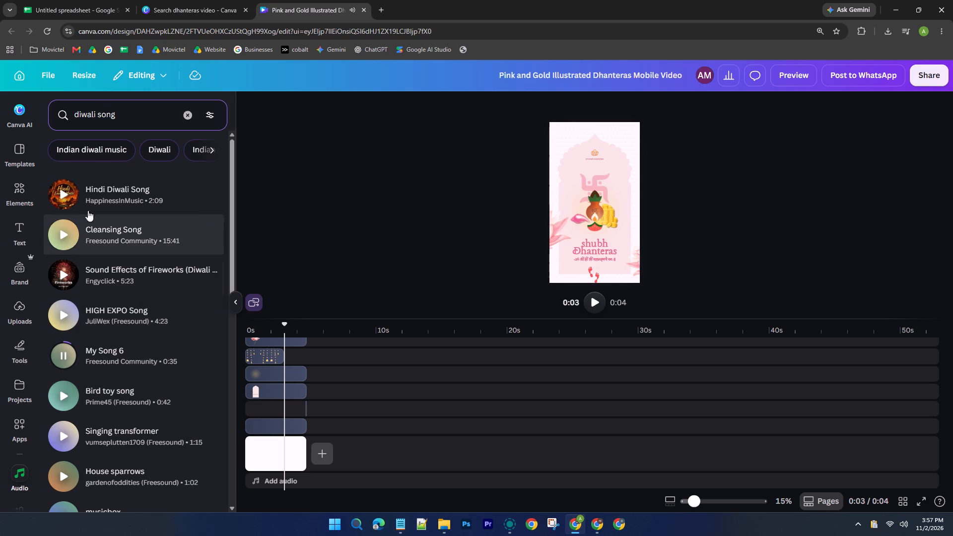
Switch the audio search to "Indian diwali music", preview the tracks and add "Indian Music" by MusicForPeople to the timeline.
{"action": "left_click", "coordinate": [96, 146]}
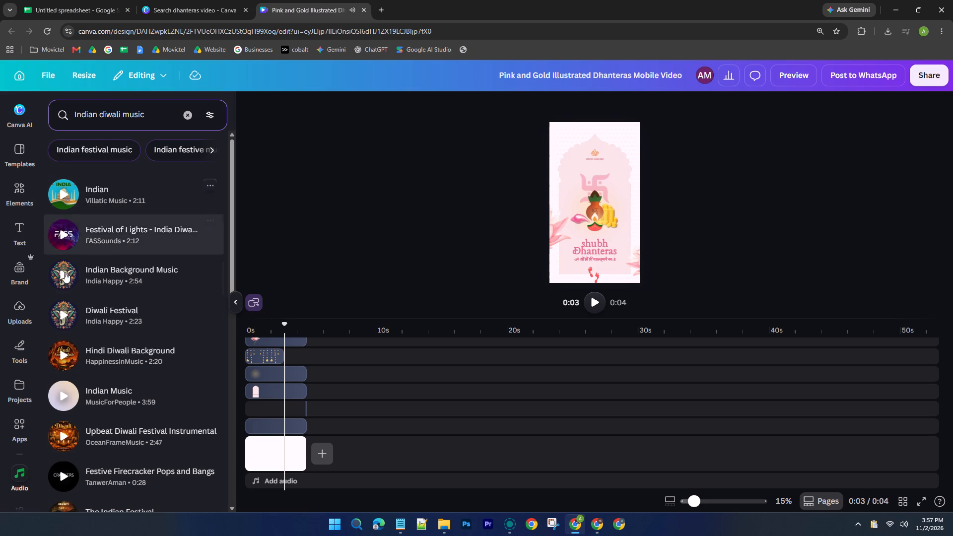
{"action": "left_click", "coordinate": [68, 324]}
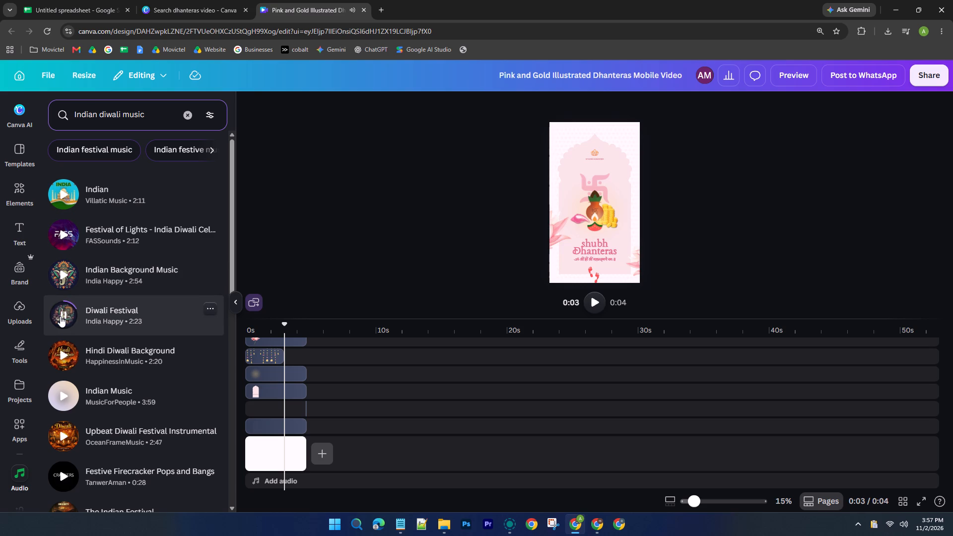
{"action": "left_click", "coordinate": [58, 348]}
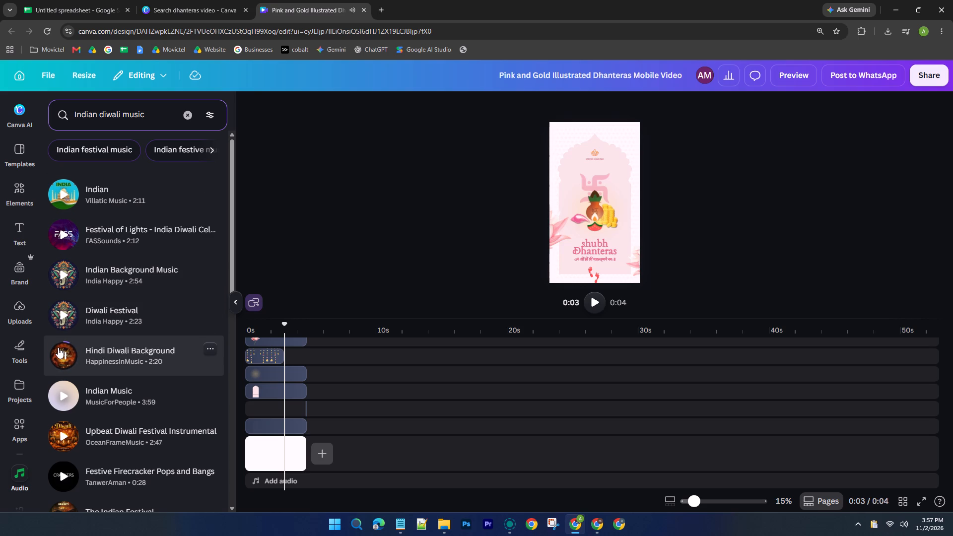
{"action": "left_click", "coordinate": [61, 395]}
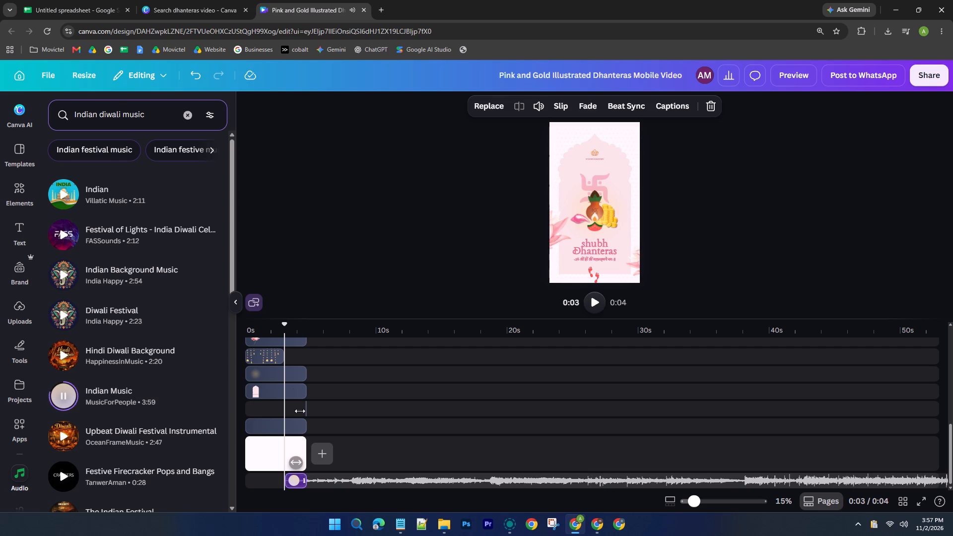
Extend the "Indian Music" clip's end to about 22 s and trim its start for a clip length of 15.0 s.
{"action": "left_click_drag", "start_coordinate": [304, 477], "coordinate": [372, 477]}
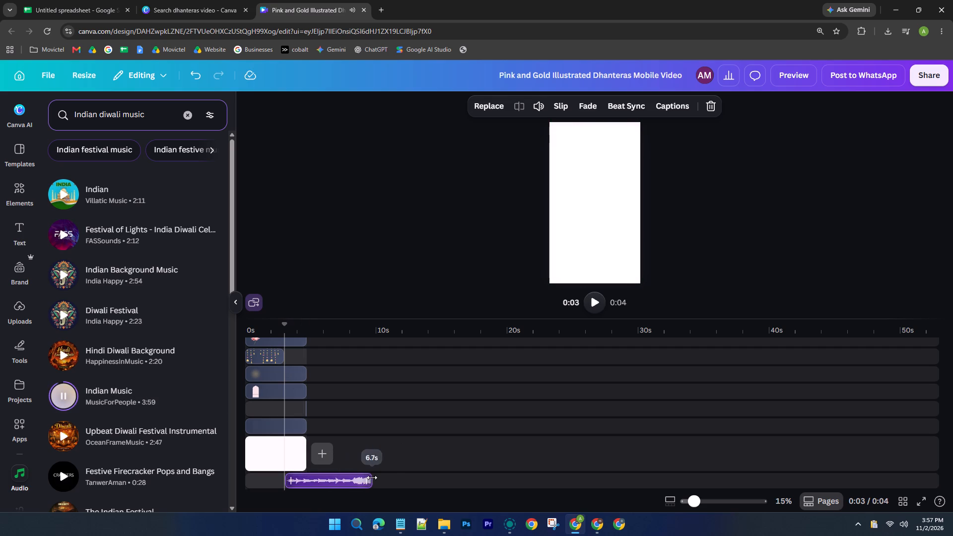
{"action": "left_click_drag", "start_coordinate": [372, 477], "coordinate": [543, 460]}
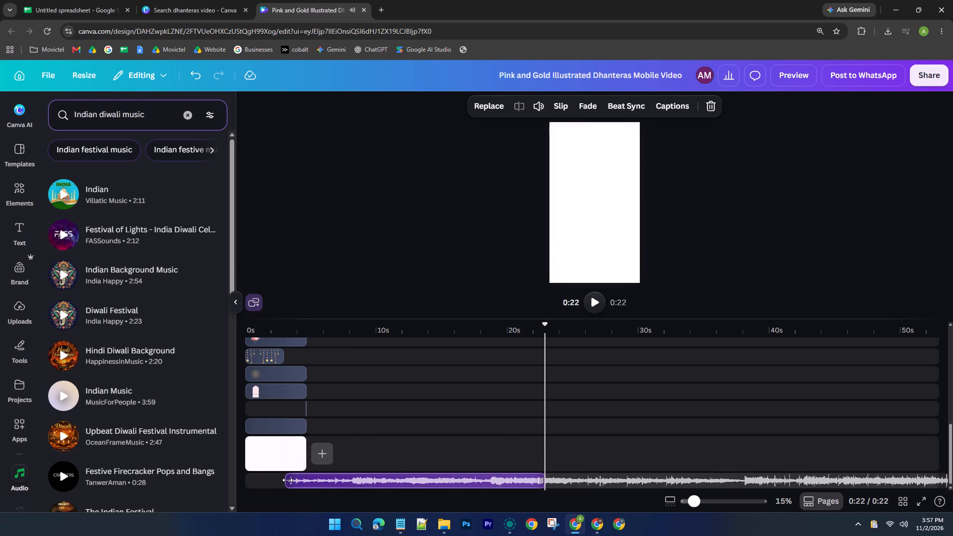
{"action": "left_click_drag", "start_coordinate": [287, 480], "coordinate": [349, 486]}
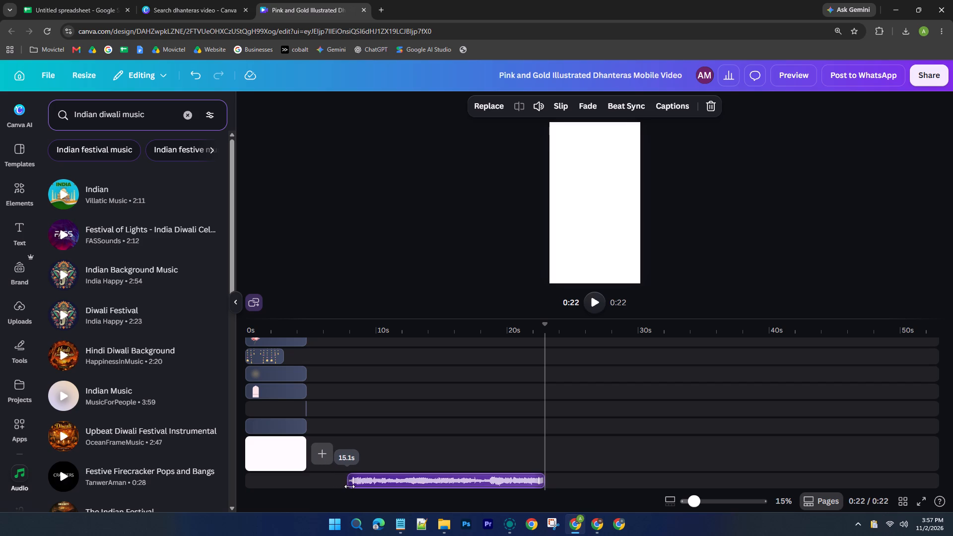
{"action": "left_click_drag", "start_coordinate": [349, 486], "coordinate": [351, 486]}
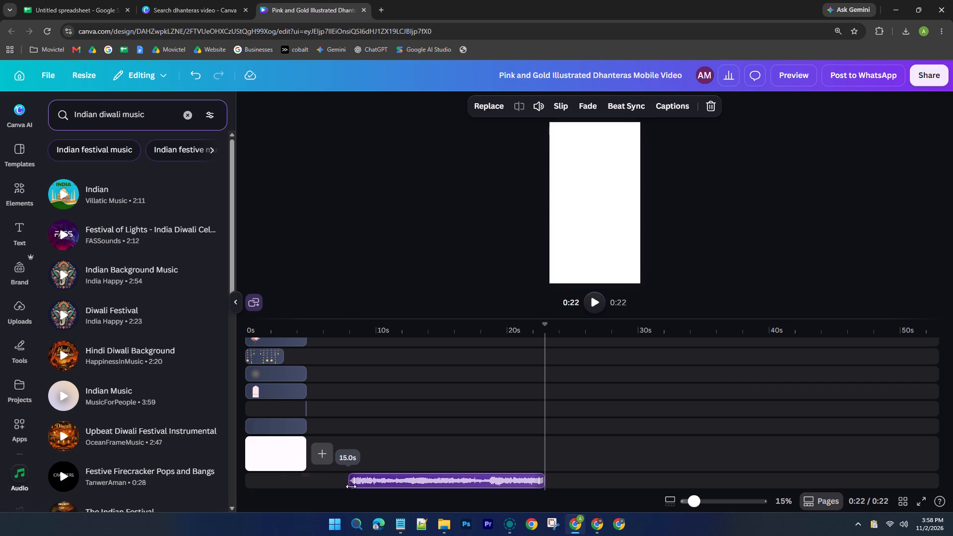
Play back the trimmed music and move the "Indian Music" clip to start at 0 s on the timeline.
{"action": "left_click", "coordinate": [594, 309]}
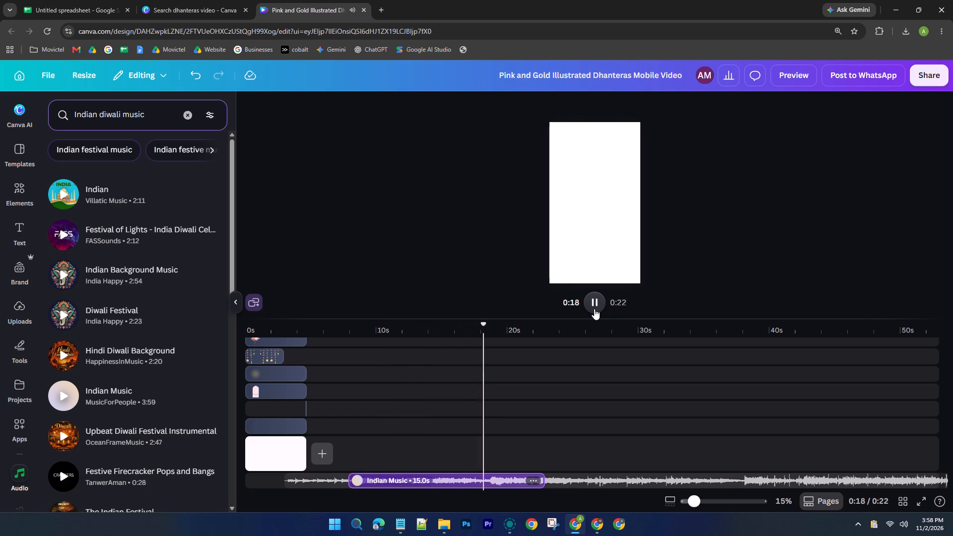
{"action": "left_click", "coordinate": [594, 309]}
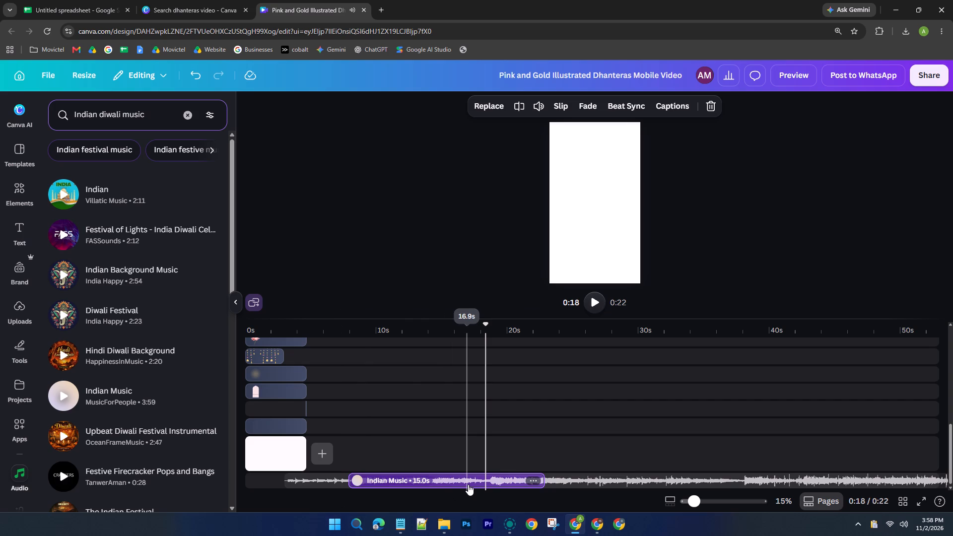
{"action": "left_click_drag", "start_coordinate": [468, 484], "coordinate": [363, 494]}
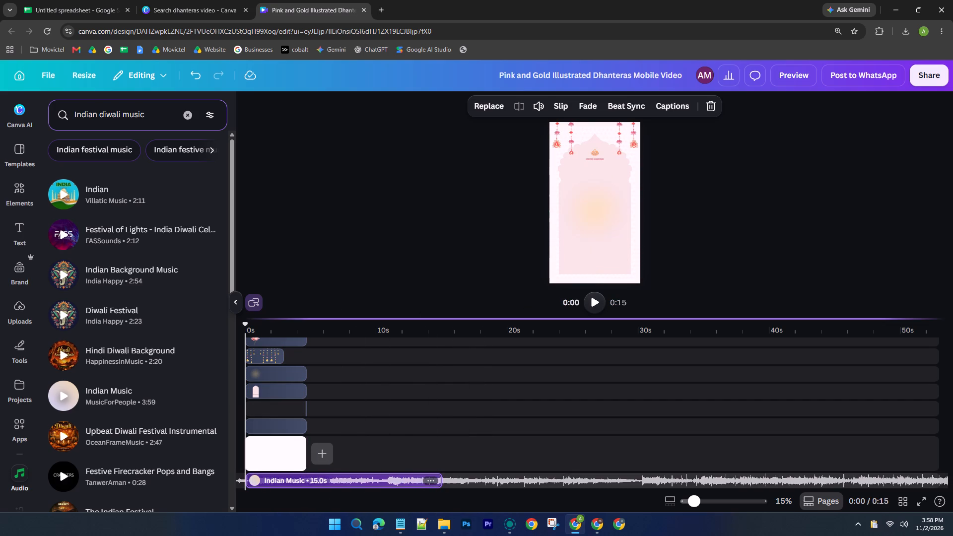
Listen to the repositioned music and split the "Indian Music" clip at about 7 s.
{"action": "left_click", "coordinate": [596, 314]}
{"action": "left_click", "coordinate": [596, 311]}
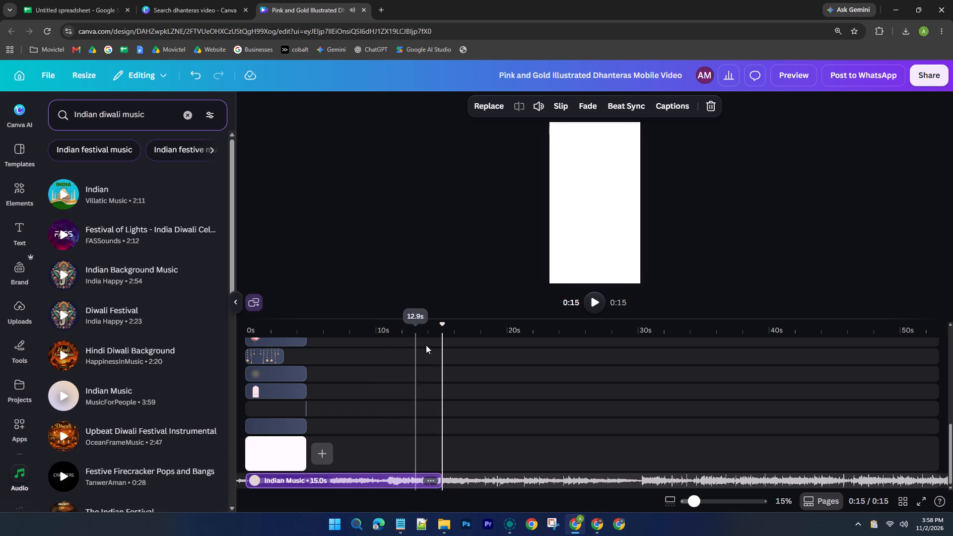
{"action": "left_click", "coordinate": [591, 304]}
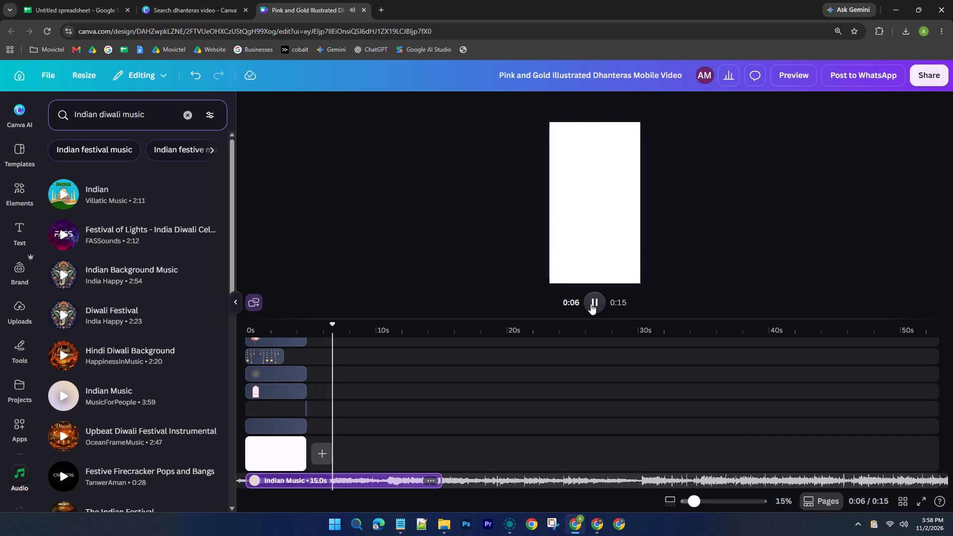
{"action": "left_click", "coordinate": [591, 304]}
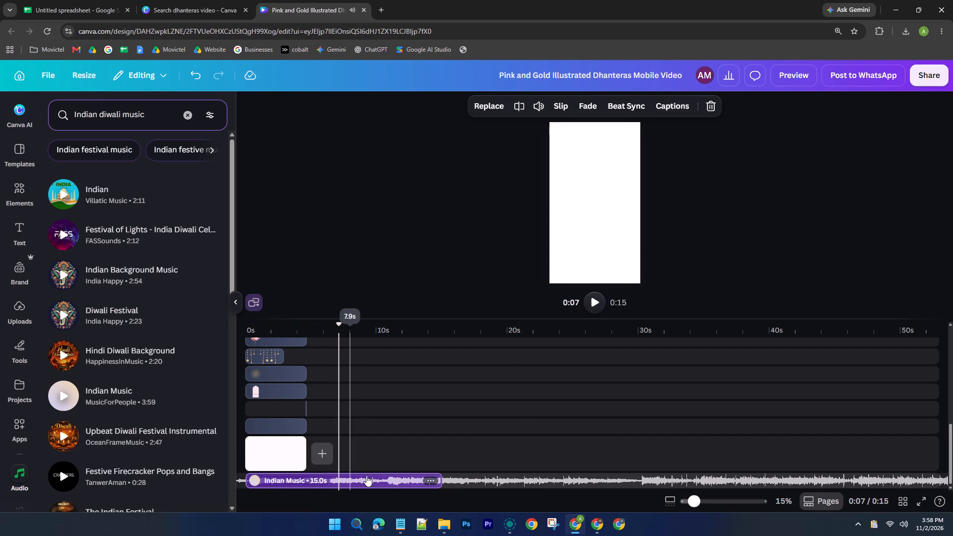
{"action": "right_click", "coordinate": [367, 475]}
{"action": "left_click", "coordinate": [408, 463]}
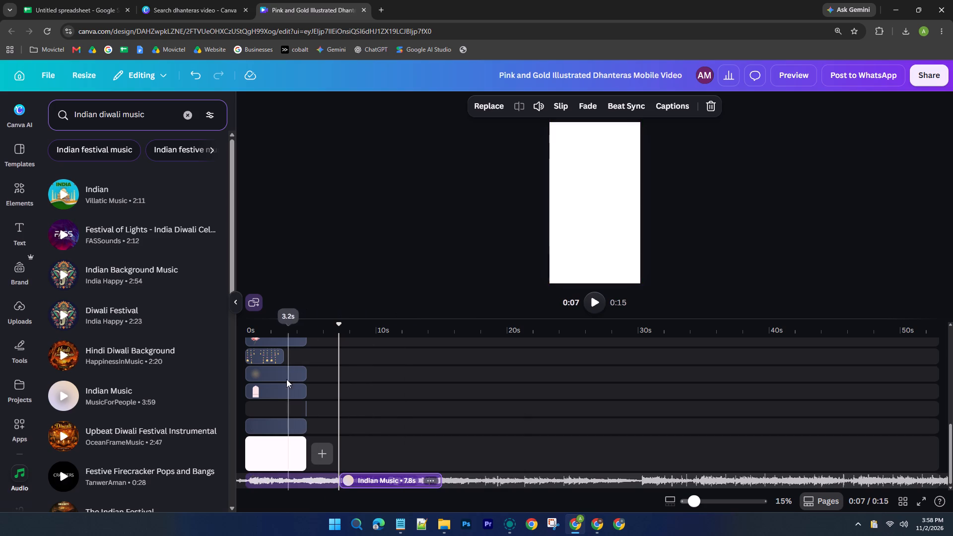
Look through the timeline's element tracks and duplicate the white background clip.
{"action": "scroll", "coordinate": [290, 371], "scroll_direction": "up", "scroll_amount": 10}
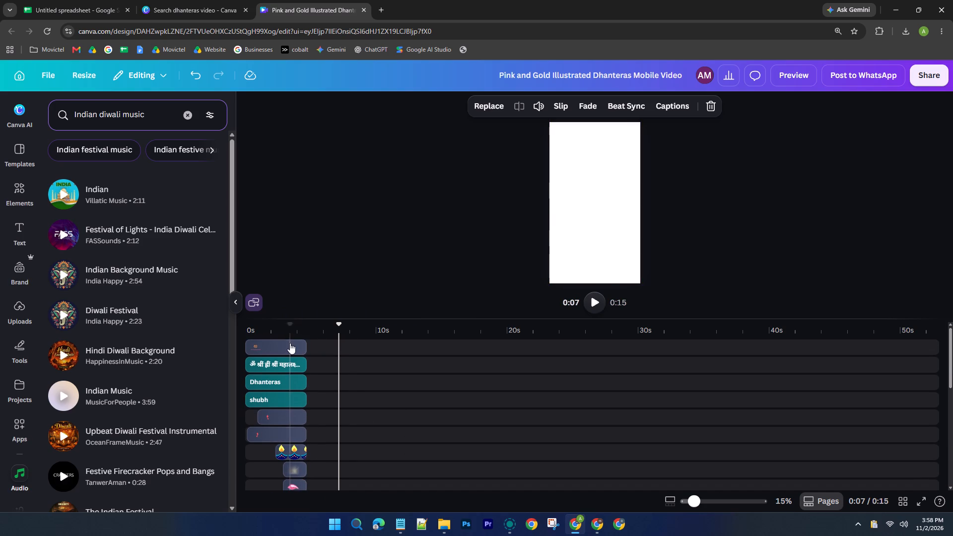
{"action": "left_click", "coordinate": [290, 343]}
{"action": "scroll", "coordinate": [287, 366], "scroll_direction": "down", "scroll_amount": 7}
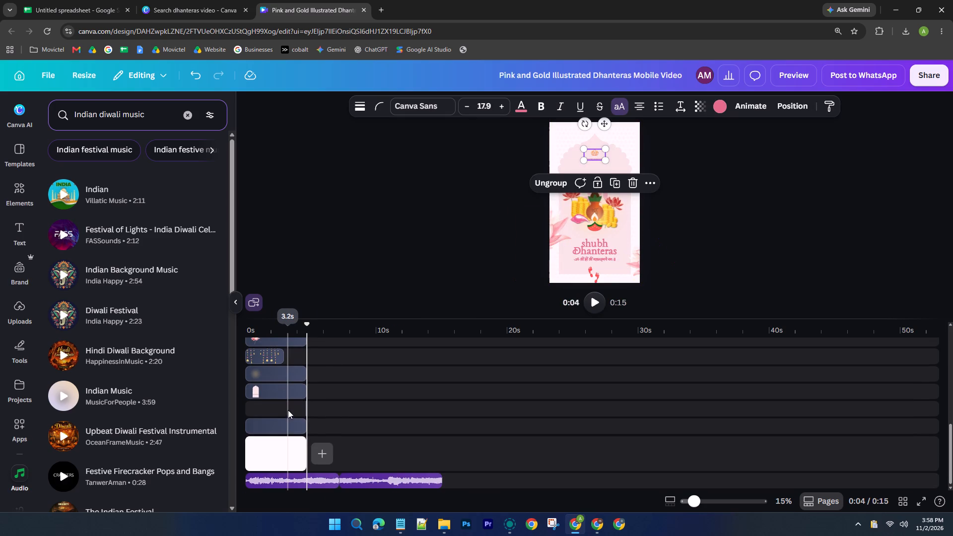
{"action": "scroll", "coordinate": [287, 419], "scroll_direction": "down", "scroll_amount": 1}
{"action": "left_click", "coordinate": [284, 424], "text": "shift"}
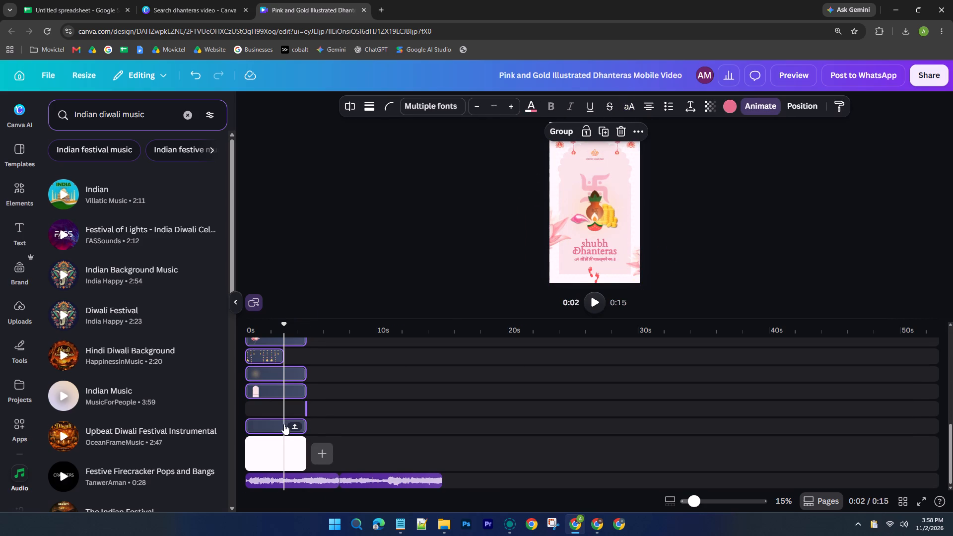
{"action": "left_click", "coordinate": [271, 456]}
{"action": "right_click", "coordinate": [271, 456]}
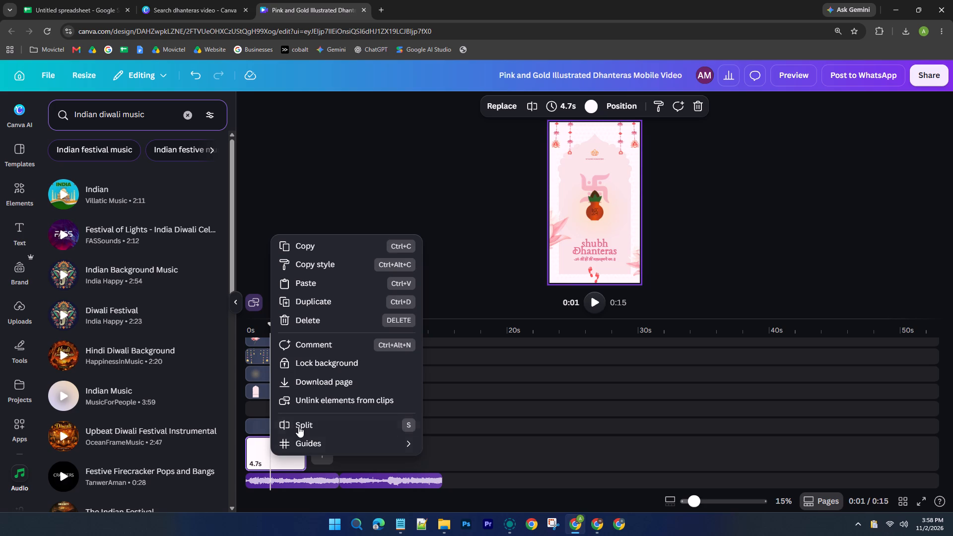
{"action": "left_click", "coordinate": [325, 299]}
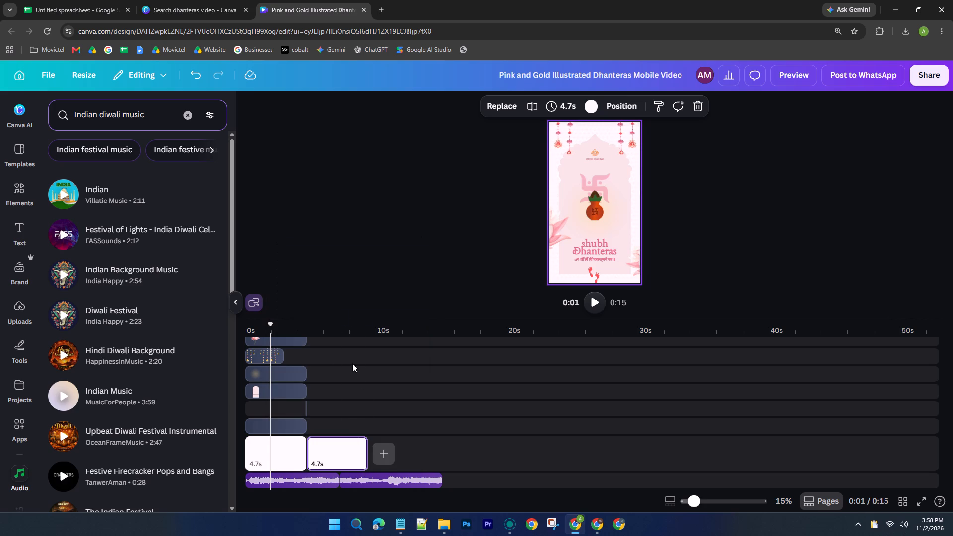
Play the video from the start and set the duplicated background clip's duration to 2.5 s.
{"action": "left_click", "coordinate": [385, 478]}
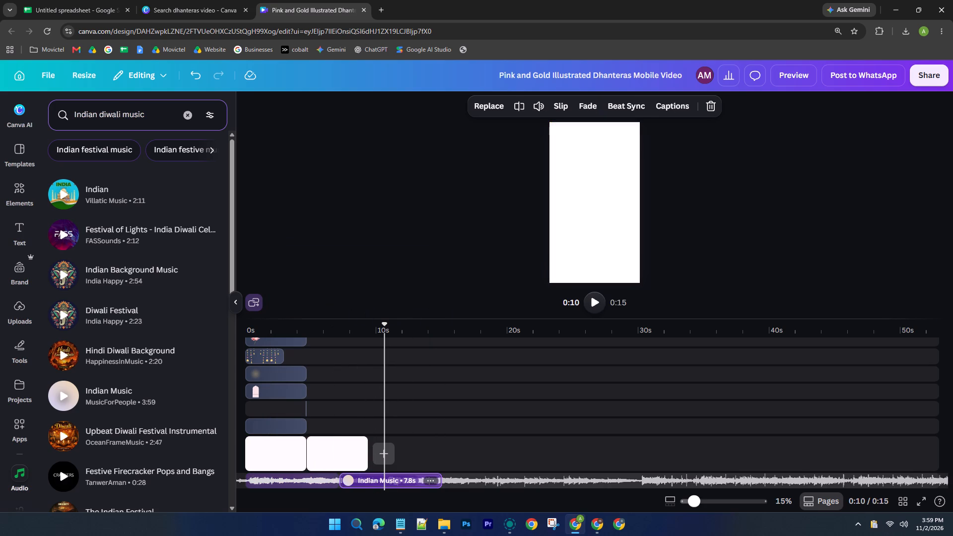
{"action": "left_click_drag", "start_coordinate": [384, 325], "coordinate": [231, 325]}
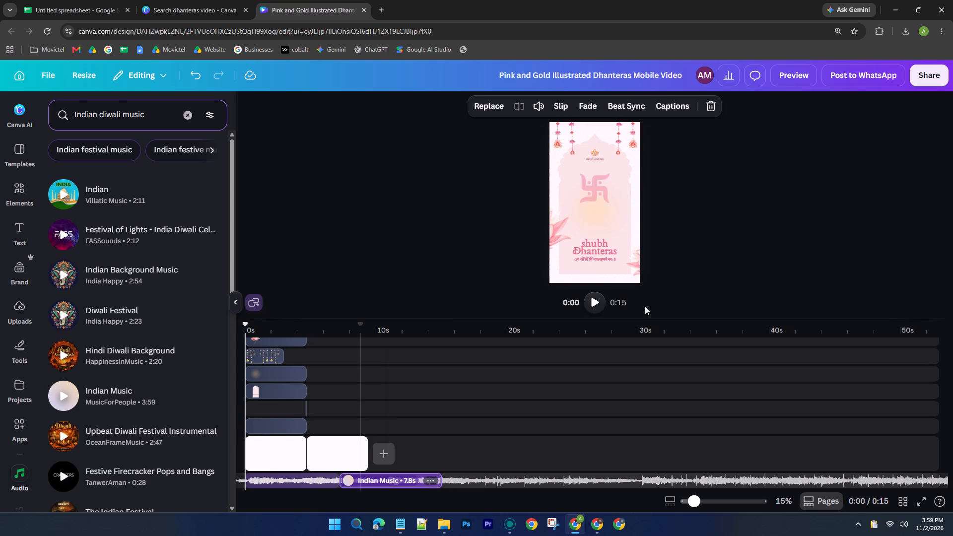
{"action": "left_click", "coordinate": [592, 300]}
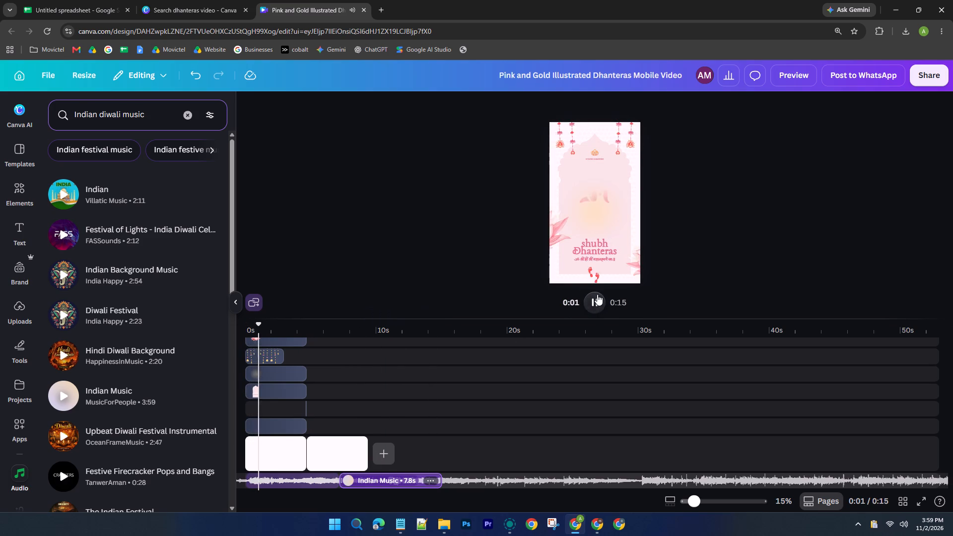
{"action": "left_click", "coordinate": [597, 294]}
{"action": "left_click", "coordinate": [358, 449]}
{"action": "left_click", "coordinate": [561, 109]}
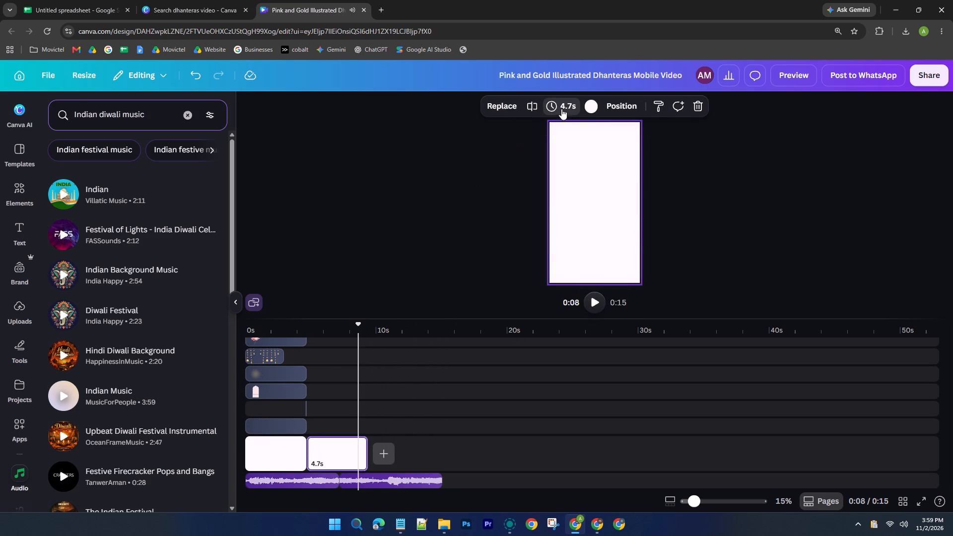
{"action": "double_click", "coordinate": [614, 156]}
{"action": "type", "text": "2.5"}
{"action": "key", "text": "Return"}
{"action": "left_click", "coordinate": [463, 235]}
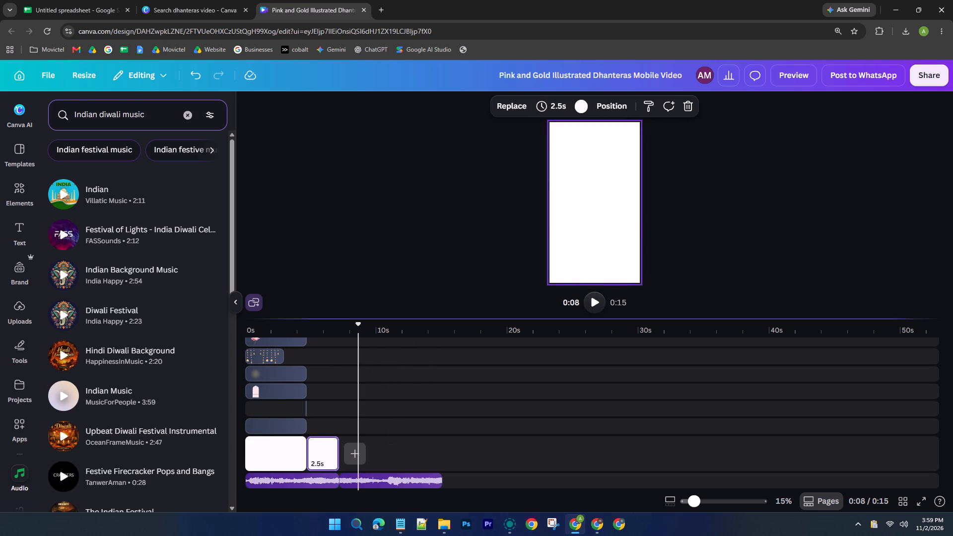
Play the video from the start again and delete the second "Indian Music" segment after about 7 s.
{"action": "left_click_drag", "start_coordinate": [359, 322], "coordinate": [214, 335]}
{"action": "left_click", "coordinate": [604, 301]}
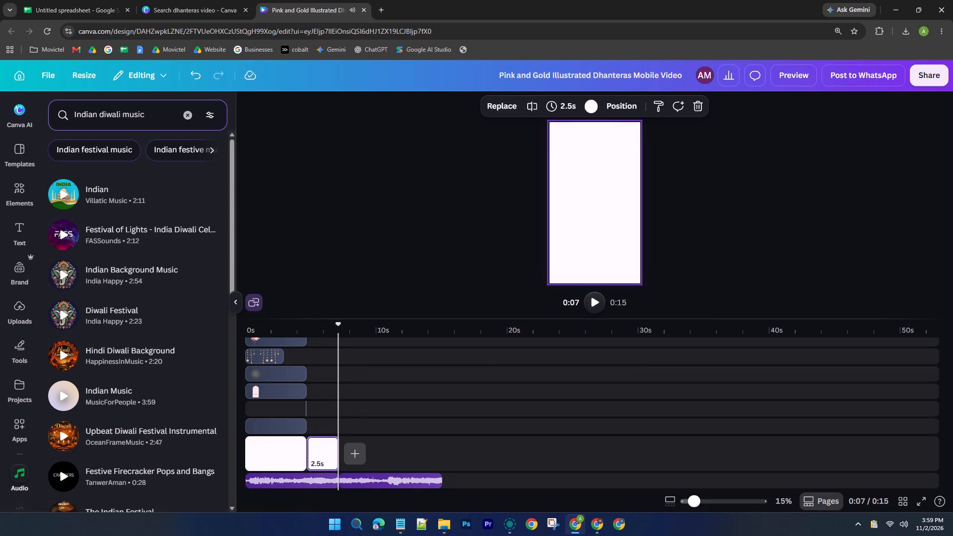
{"action": "left_click", "coordinate": [370, 487]}
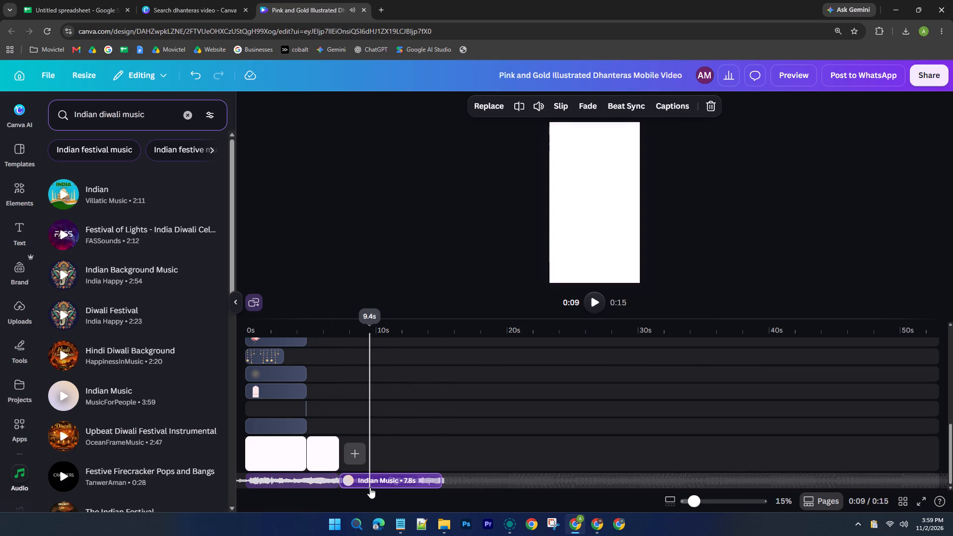
{"action": "key", "text": "Delete"}
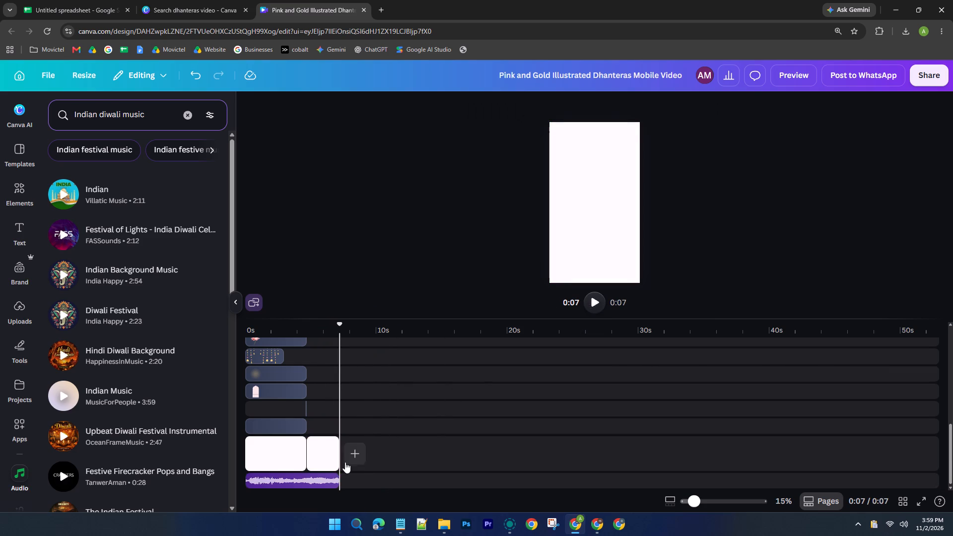
Check the remaining clips and the logo's track, and close the timeline to return to the page view.
{"action": "left_click", "coordinate": [314, 458]}
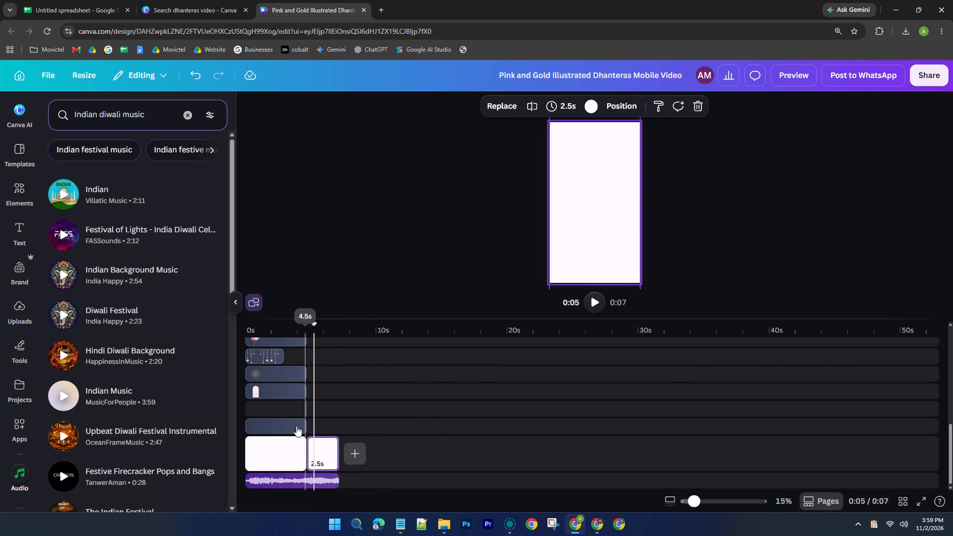
{"action": "scroll", "coordinate": [290, 434], "scroll_direction": "up", "scroll_amount": 5}
{"action": "scroll", "coordinate": [288, 394], "scroll_direction": "up", "scroll_amount": 6}
{"action": "left_click", "coordinate": [282, 348]}
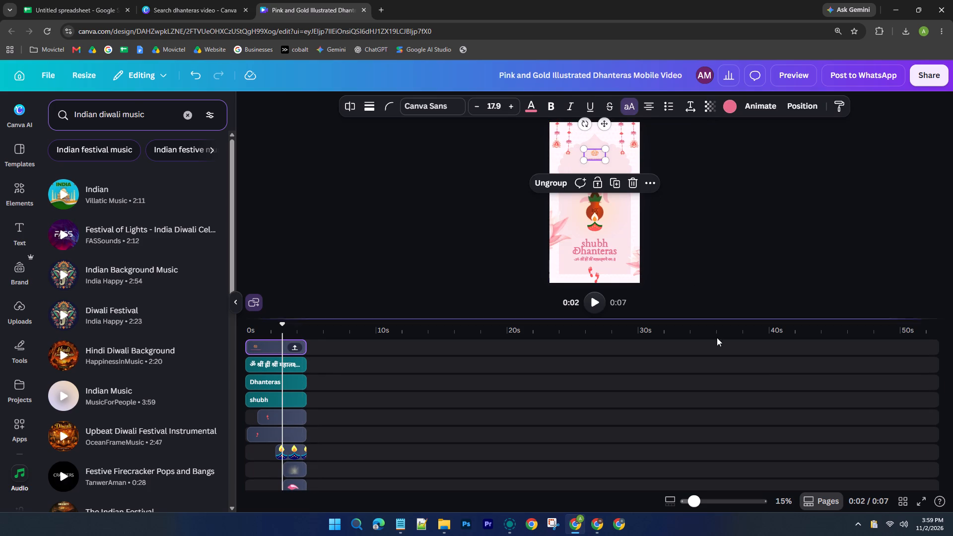
{"action": "left_click", "coordinate": [724, 321]}
{"action": "left_click", "coordinate": [811, 498]}
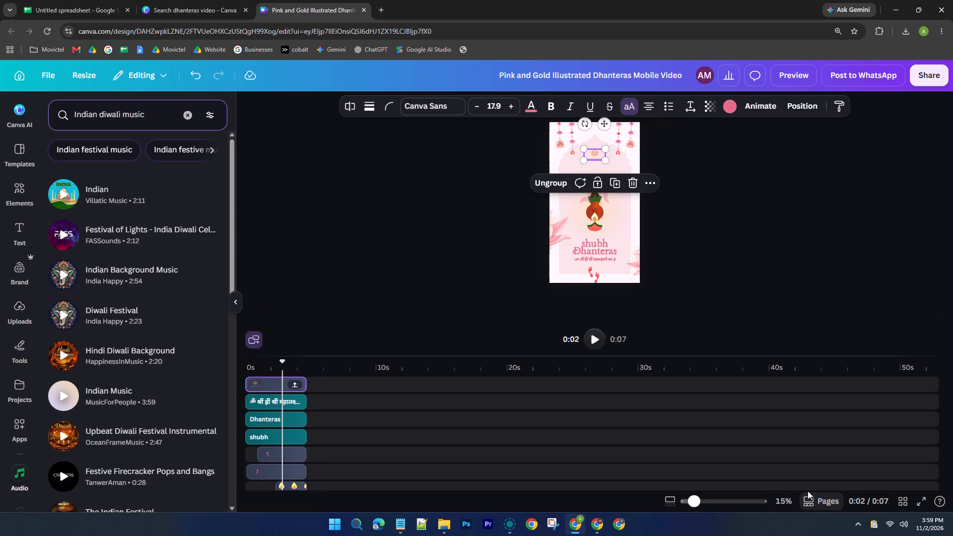
{"action": "left_click", "coordinate": [715, 286]}
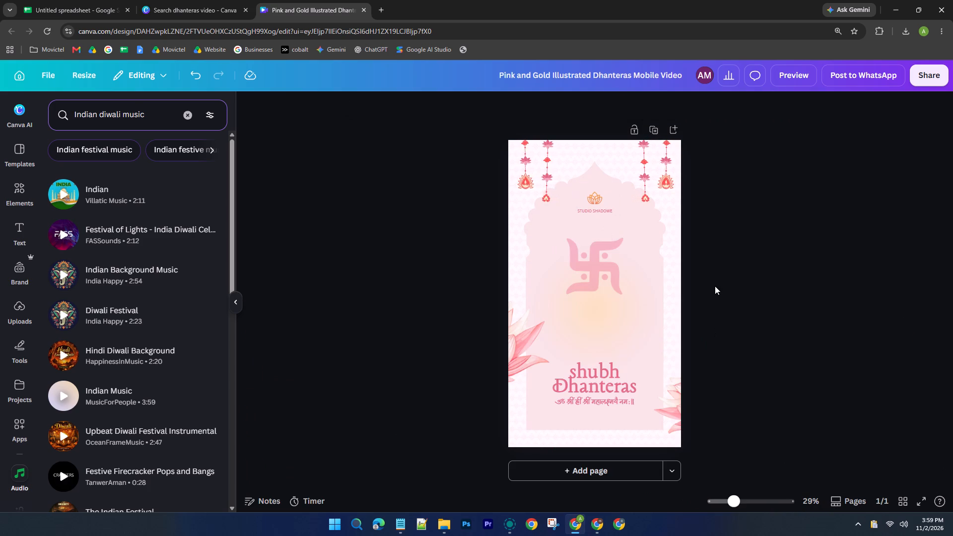
Slightly enlarge the hanging garlands and move them down, centred, so the bells show near the page's top edge.
{"action": "scroll", "coordinate": [715, 286], "scroll_direction": "up", "scroll_amount": 3}
{"action": "scroll", "coordinate": [719, 176], "scroll_direction": "up", "scroll_amount": 2, "text": "ctrl"}
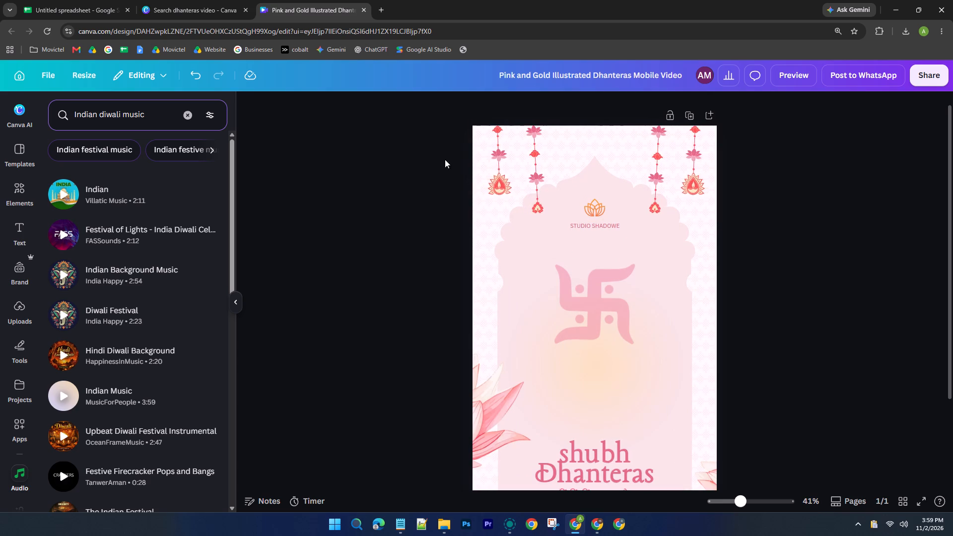
{"action": "left_click", "coordinate": [510, 138]}
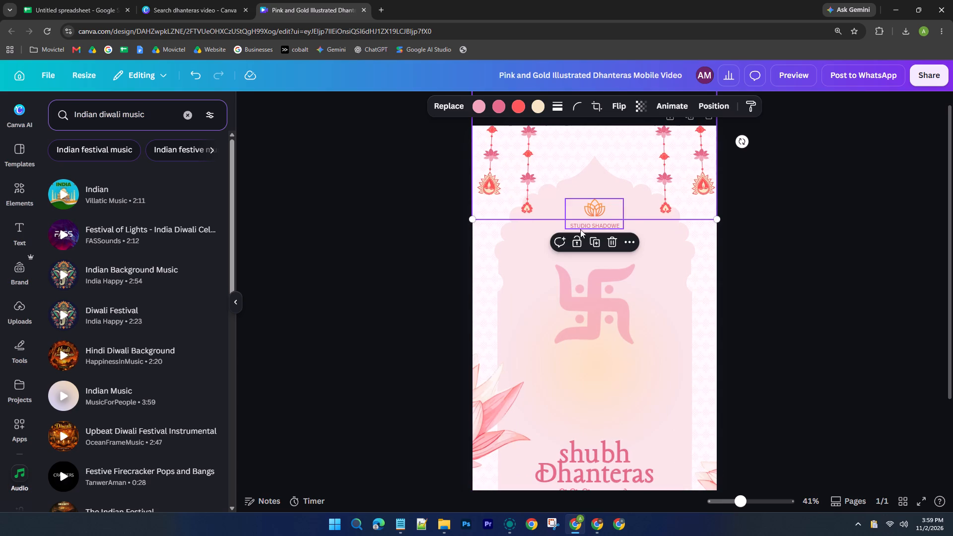
{"action": "left_click_drag", "start_coordinate": [475, 218], "coordinate": [475, 222]}
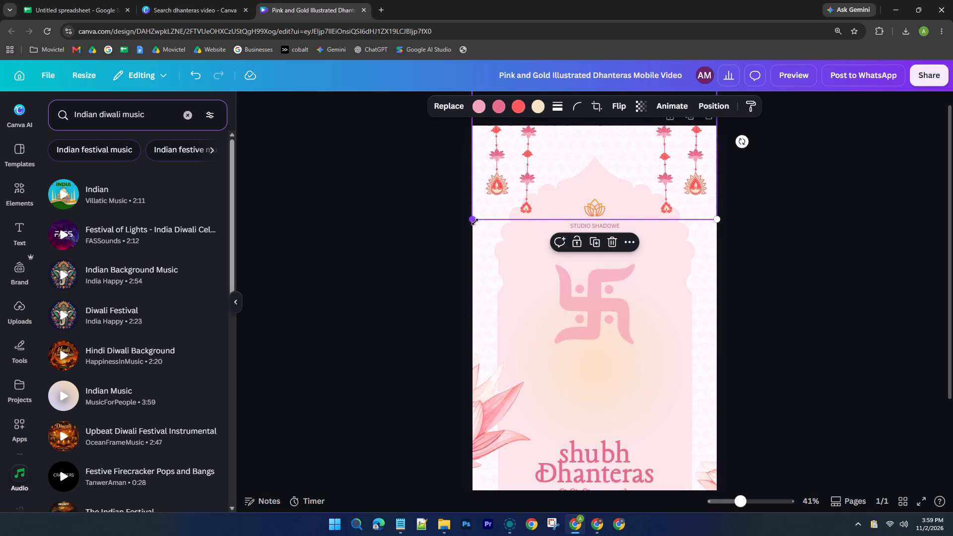
{"action": "left_click_drag", "start_coordinate": [475, 222], "coordinate": [477, 230]}
{"action": "left_click_drag", "start_coordinate": [695, 178], "coordinate": [697, 194]}
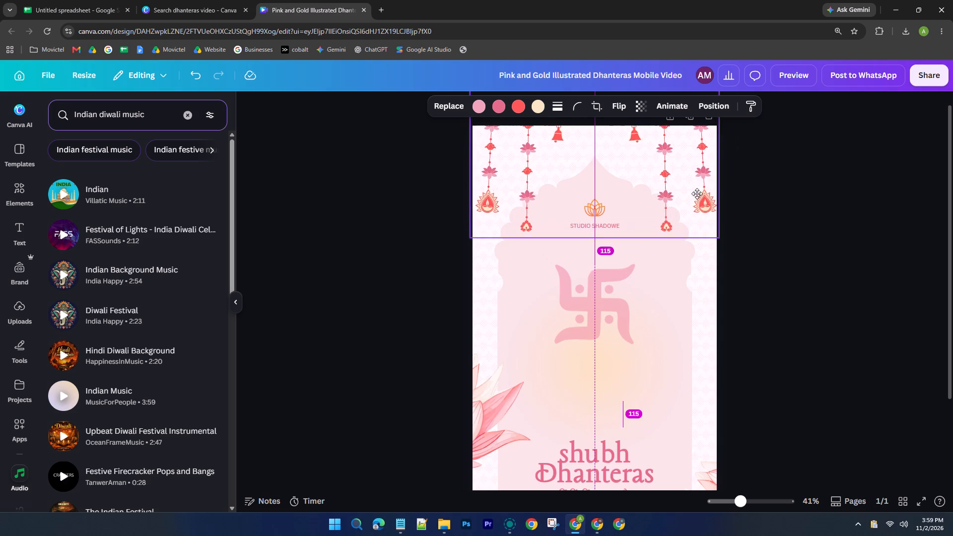
{"action": "left_click_drag", "start_coordinate": [697, 194], "coordinate": [698, 252]}
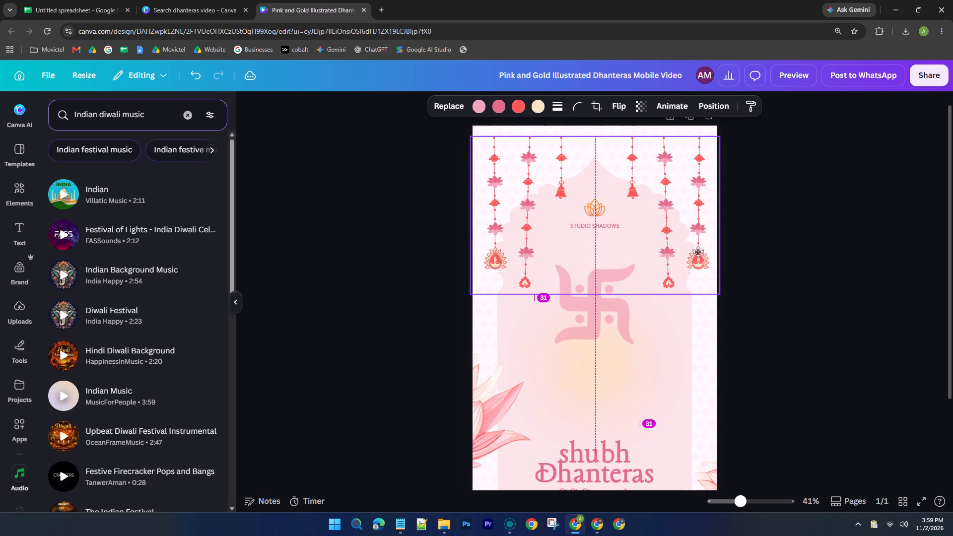
{"action": "left_click_drag", "start_coordinate": [698, 252], "coordinate": [697, 239]}
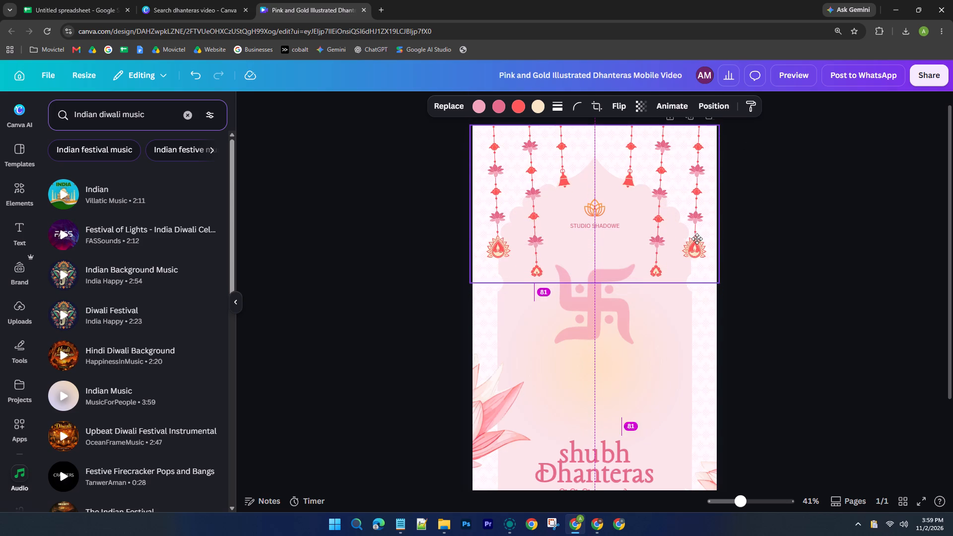
{"action": "left_click_drag", "start_coordinate": [697, 239], "coordinate": [697, 226]}
{"action": "left_click", "coordinate": [778, 233]}
Delete the "Studio Shadowe" logo group above the swastika.
{"action": "left_click", "coordinate": [599, 221]}
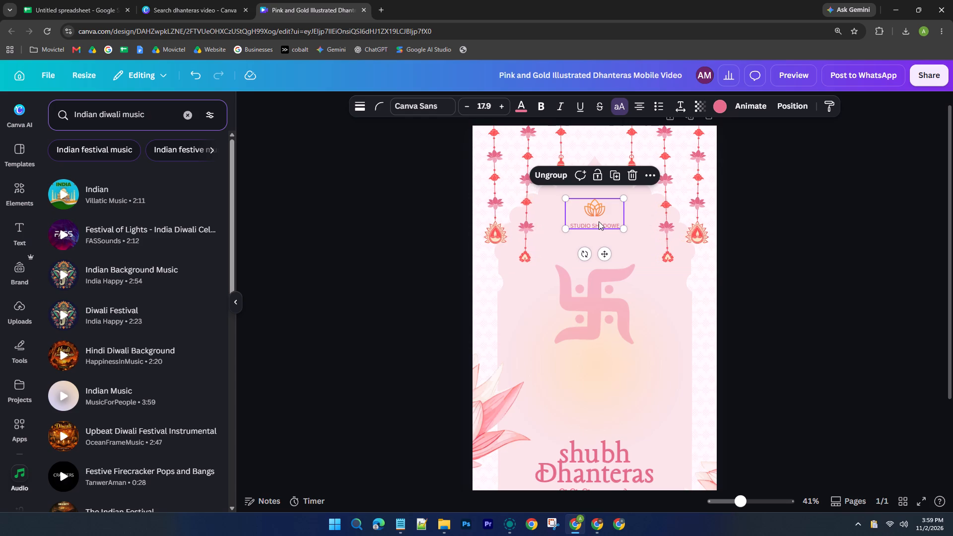
{"action": "key", "text": "Delete"}
Add the uploaded Coral Studio 2 logo with its background removed, shrunk and placed above the swastika between the garlands.
{"action": "left_click", "coordinate": [27, 308]}
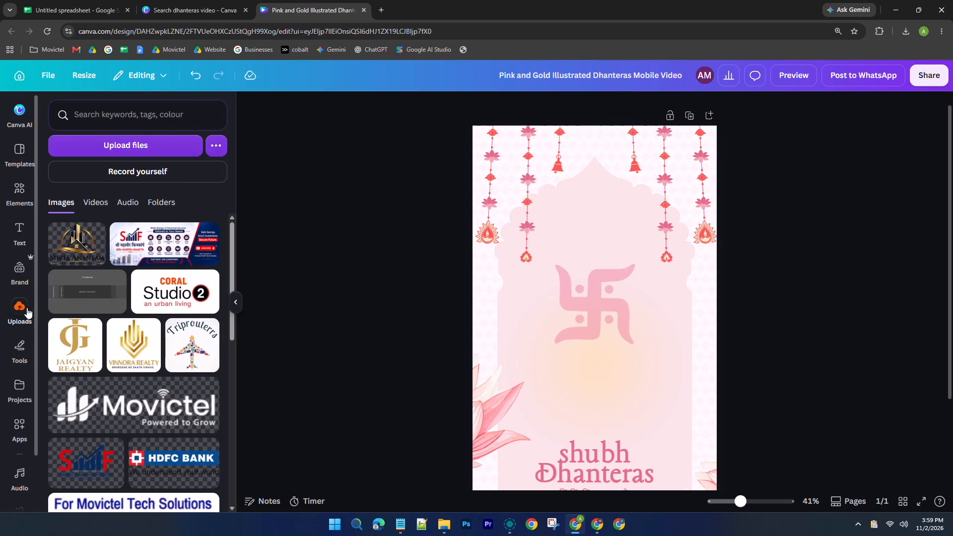
{"action": "left_click", "coordinate": [176, 290]}
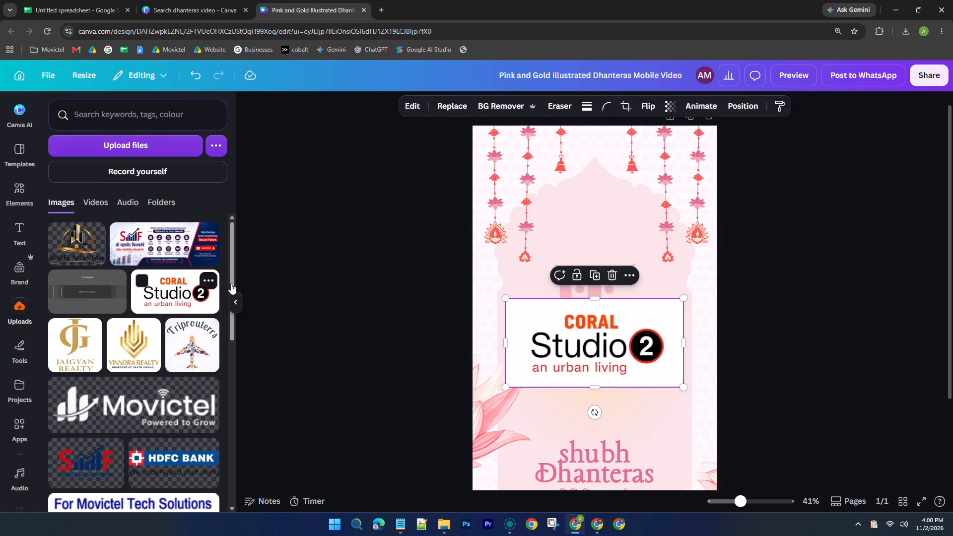
{"action": "left_click", "coordinate": [508, 107]}
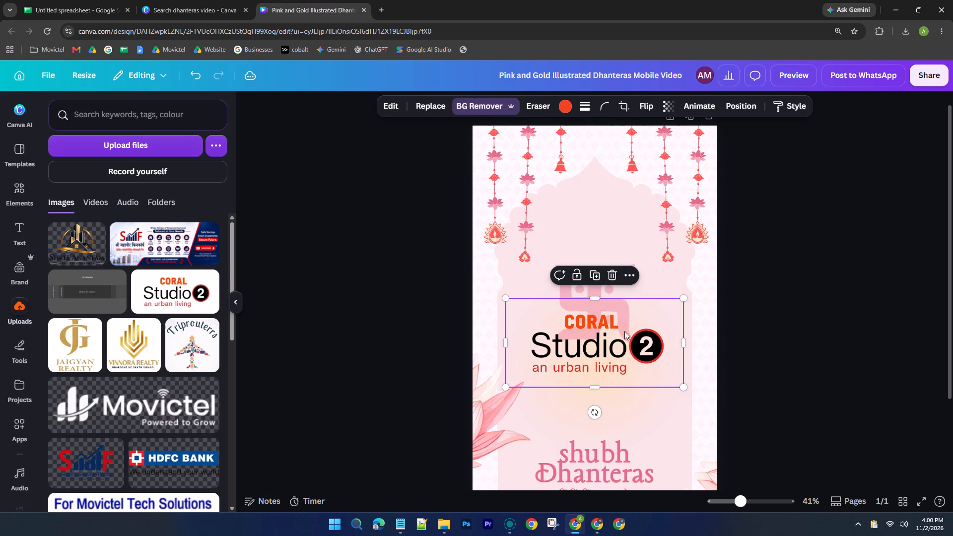
{"action": "left_click_drag", "start_coordinate": [647, 328], "coordinate": [647, 202]}
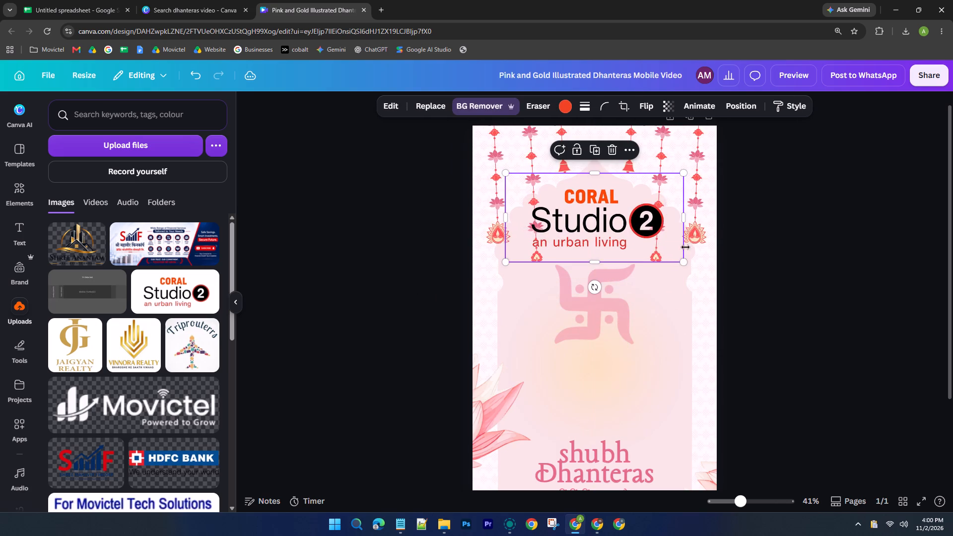
{"action": "left_click_drag", "start_coordinate": [686, 265], "coordinate": [625, 219]}
{"action": "left_click_drag", "start_coordinate": [576, 201], "coordinate": [614, 226]}
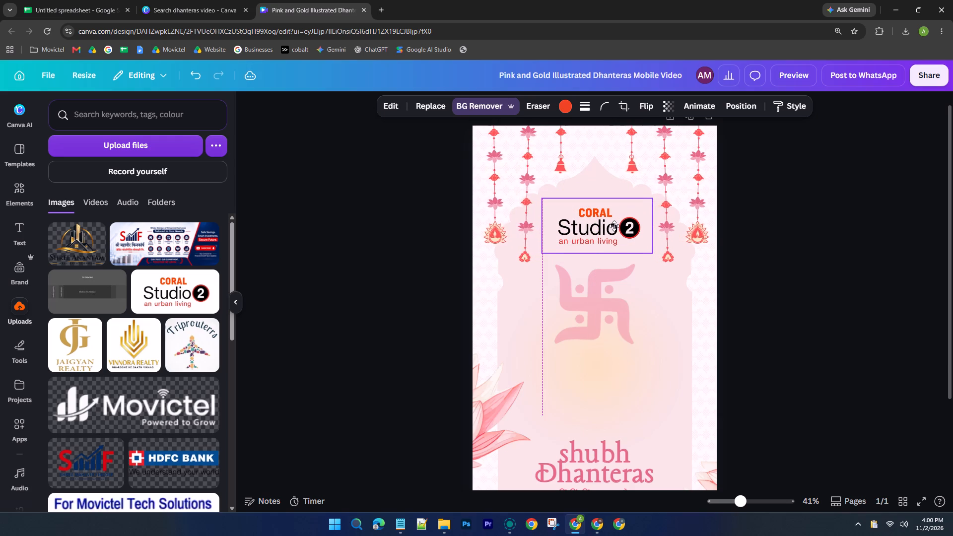
{"action": "left_click_drag", "start_coordinate": [614, 226], "coordinate": [613, 226]}
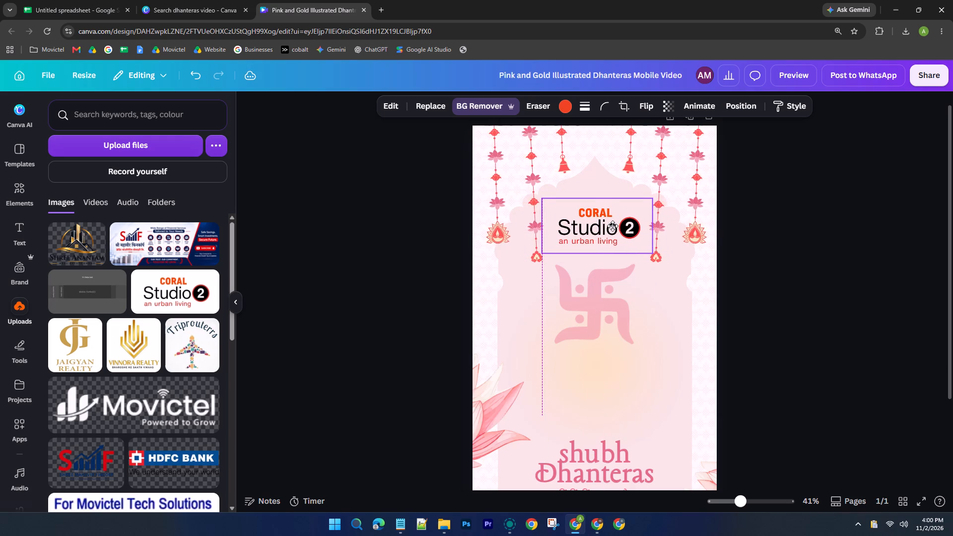
{"action": "left_click_drag", "start_coordinate": [613, 226], "coordinate": [610, 226]}
{"action": "left_click", "coordinate": [807, 228]}
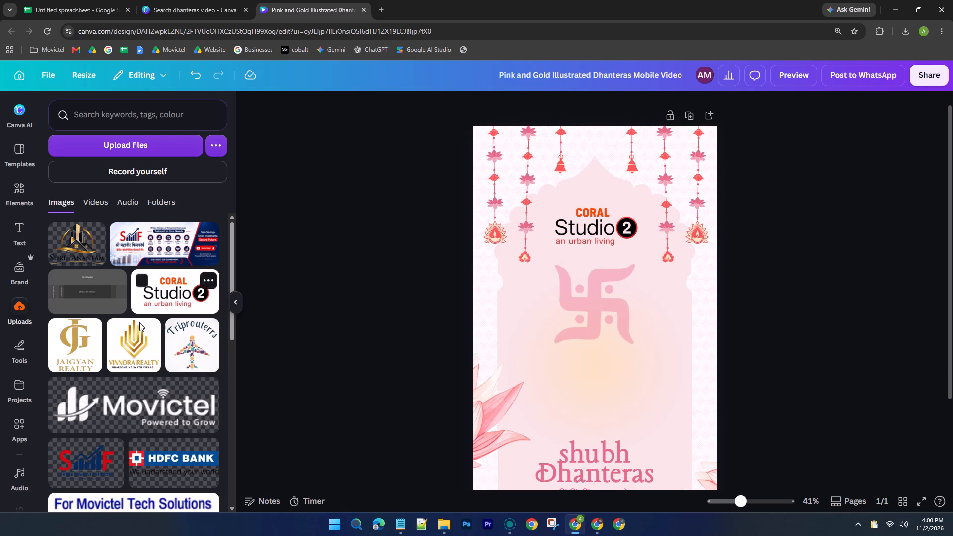
Add the uploaded Jaigyan Realty logo with its background removed, shrunk and centred between the bells at the page's top edge.
{"action": "left_click", "coordinate": [86, 363]}
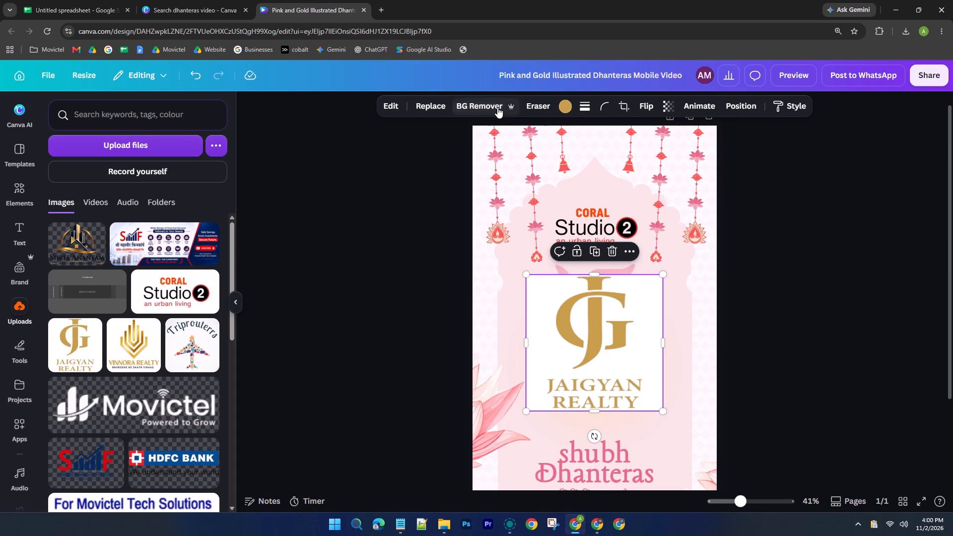
{"action": "left_click", "coordinate": [497, 107]}
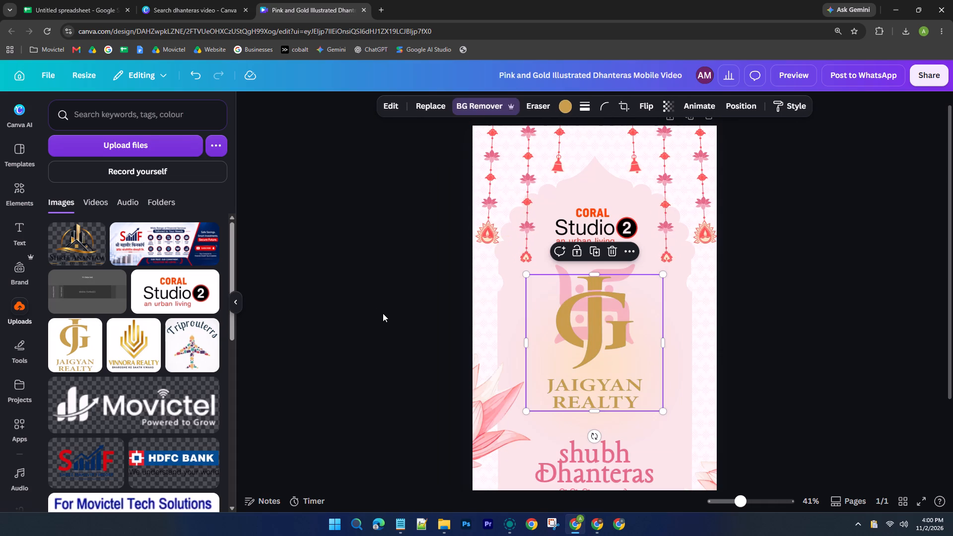
{"action": "left_click_drag", "start_coordinate": [665, 276], "coordinate": [597, 353]}
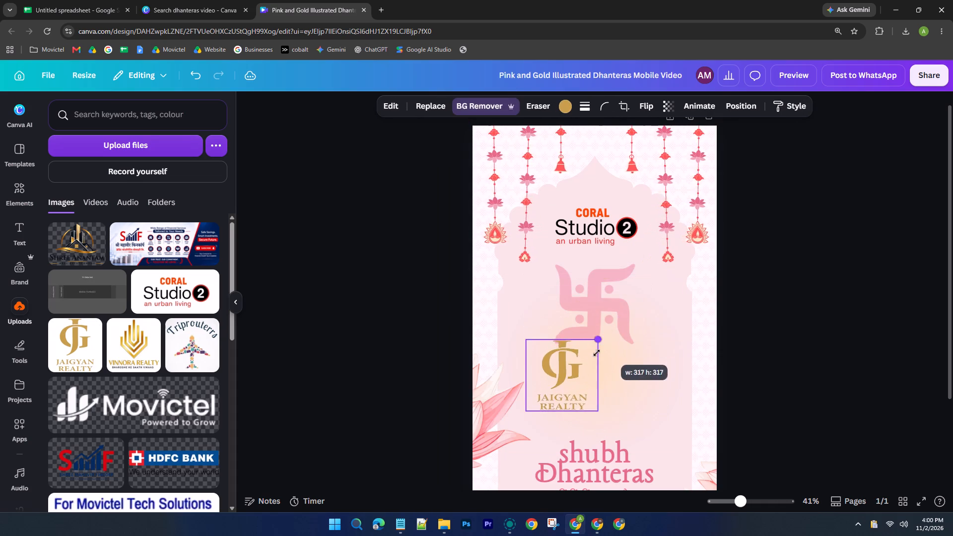
{"action": "left_click_drag", "start_coordinate": [597, 353], "coordinate": [577, 369]}
{"action": "left_click_drag", "start_coordinate": [549, 394], "coordinate": [594, 169]}
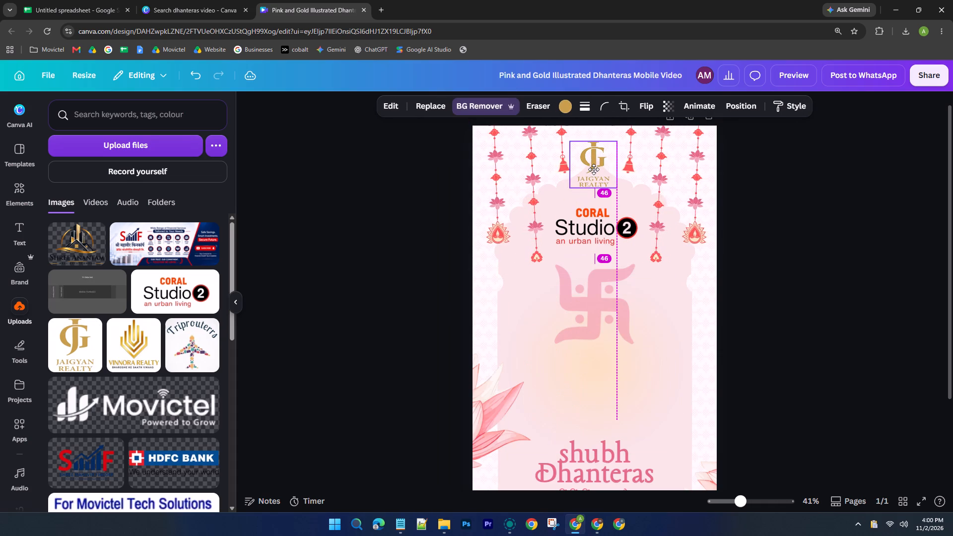
{"action": "left_click_drag", "start_coordinate": [594, 169], "coordinate": [595, 158]}
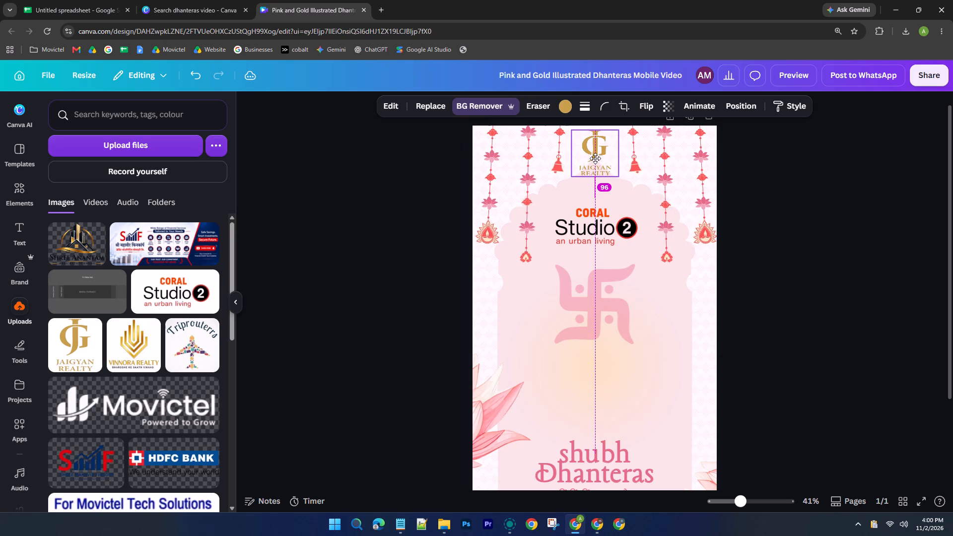
{"action": "left_click_drag", "start_coordinate": [595, 158], "coordinate": [595, 157]}
{"action": "left_click", "coordinate": [842, 234]}
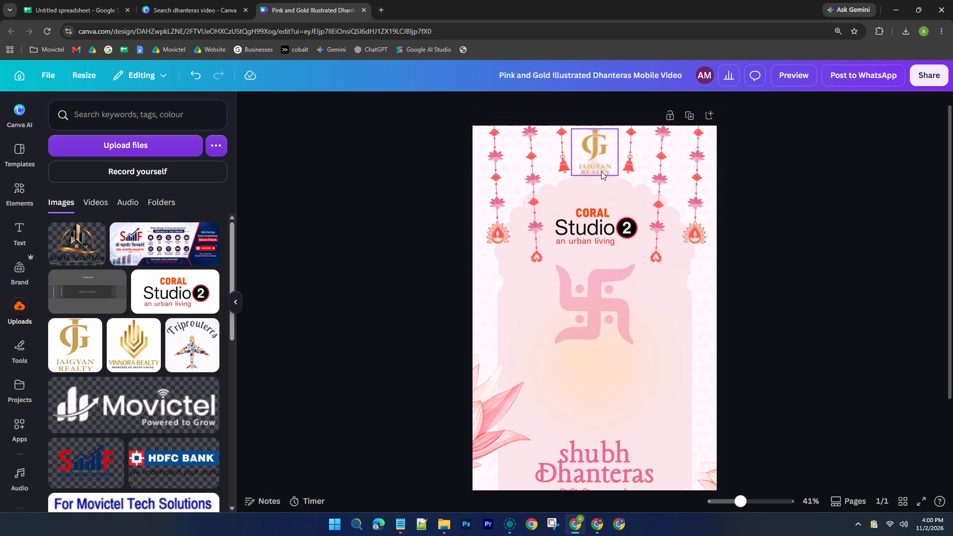
Enlarge the "shubh", "Dhanteras" and Hindi mantra texts together to about 840 wide and centre them in the arch's lower part.
{"action": "scroll", "coordinate": [754, 393], "scroll_direction": "down", "scroll_amount": 2}
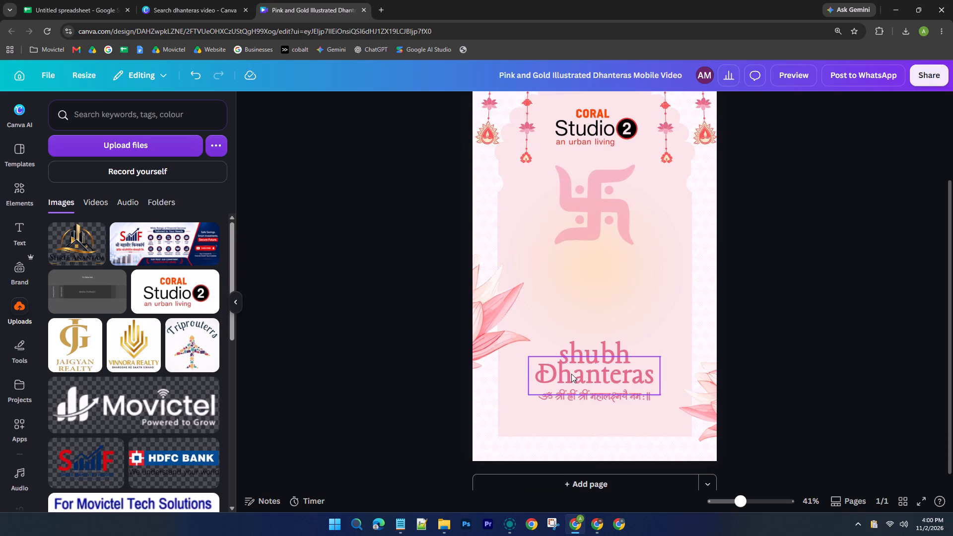
{"action": "left_click", "coordinate": [571, 374]}
{"action": "left_click", "coordinate": [567, 400]}
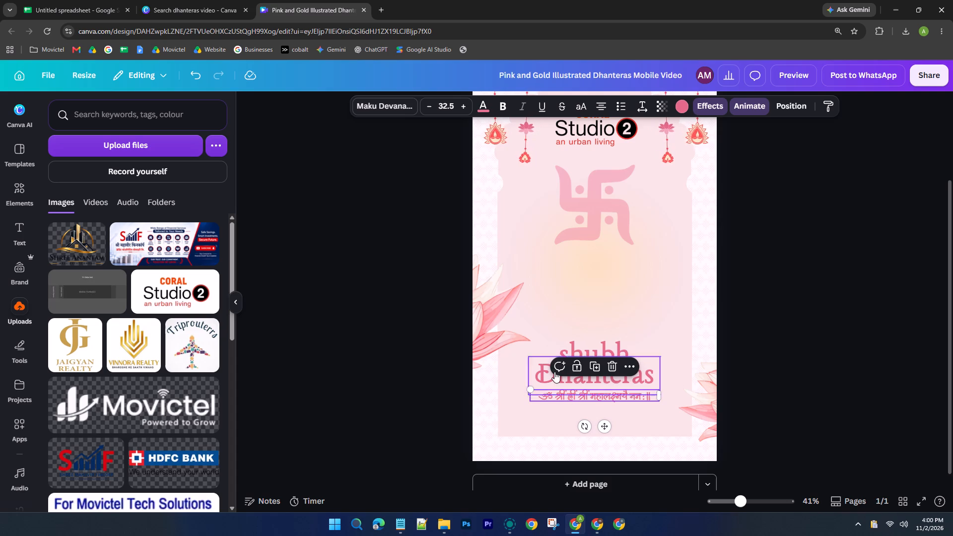
{"action": "left_click", "coordinate": [554, 372], "text": "shift"}
{"action": "left_click", "coordinate": [942, 258]}
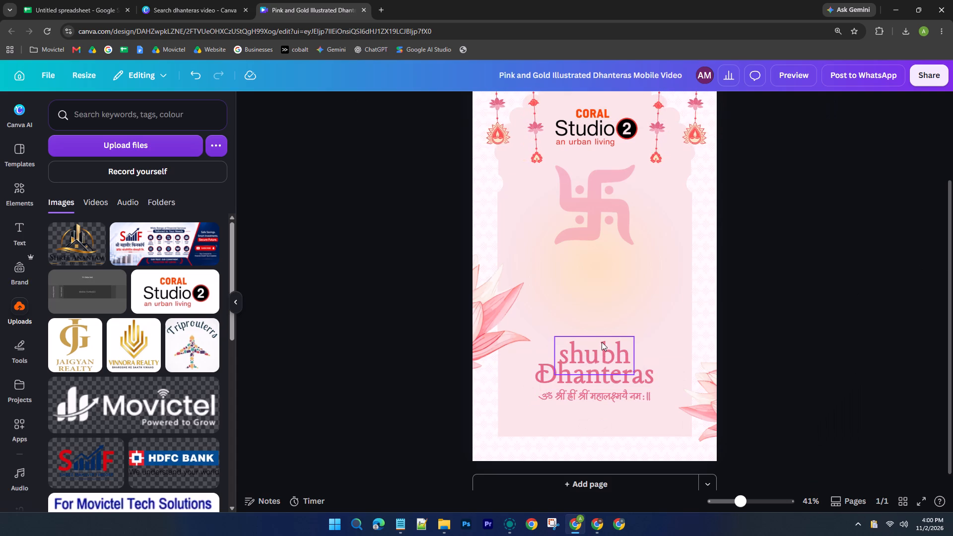
{"action": "left_click", "coordinate": [602, 342], "text": "shift"}
{"action": "left_click", "coordinate": [569, 381], "text": "shift"}
{"action": "left_click", "coordinate": [548, 398], "text": "shift"}
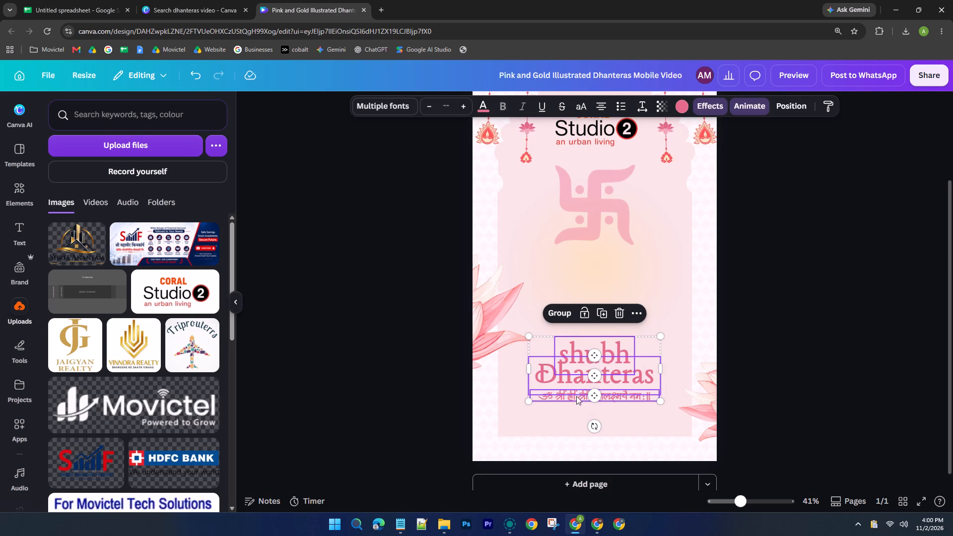
{"action": "left_click_drag", "start_coordinate": [659, 400], "coordinate": [705, 459]}
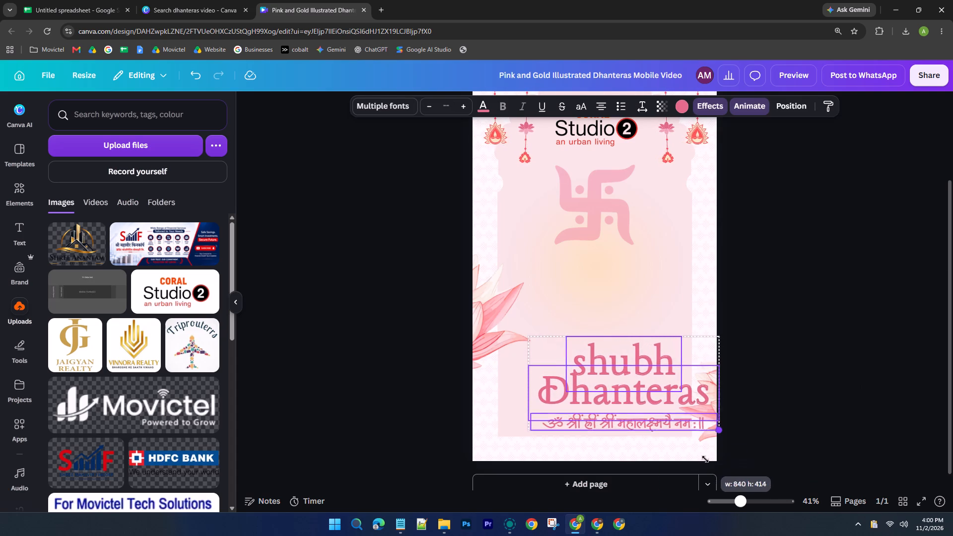
{"action": "left_click_drag", "start_coordinate": [705, 459], "coordinate": [705, 458]}
{"action": "left_click_drag", "start_coordinate": [638, 374], "coordinate": [606, 364]}
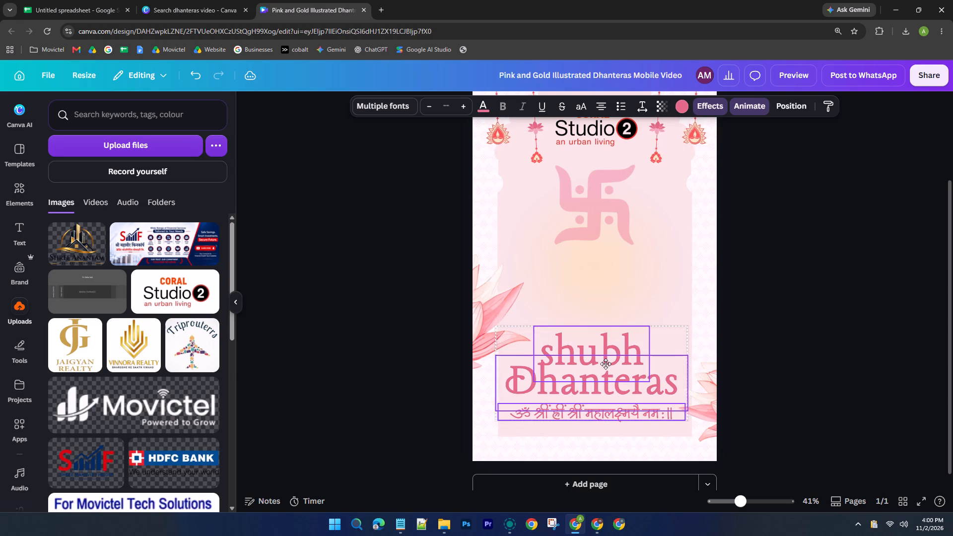
{"action": "left_click_drag", "start_coordinate": [606, 364], "coordinate": [606, 358]}
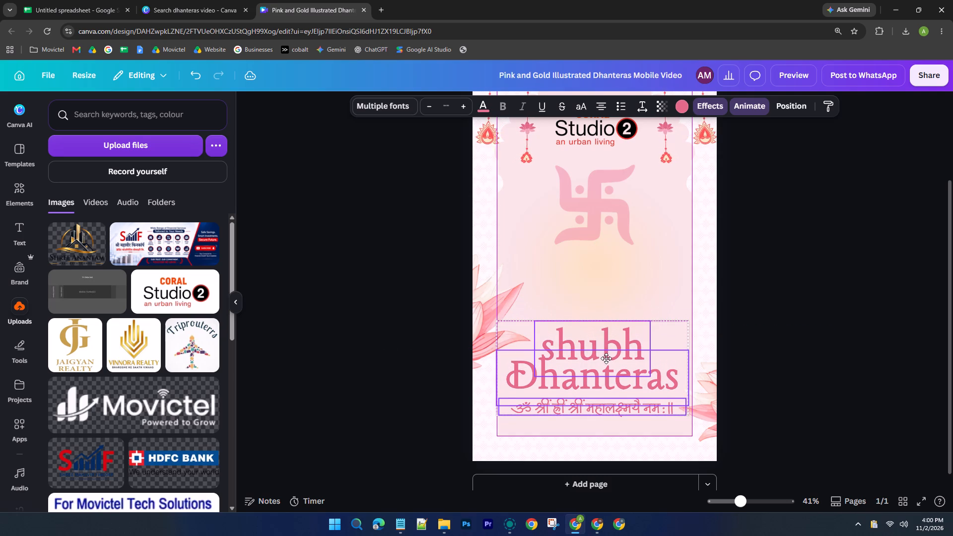
{"action": "left_click_drag", "start_coordinate": [606, 358], "coordinate": [609, 361]}
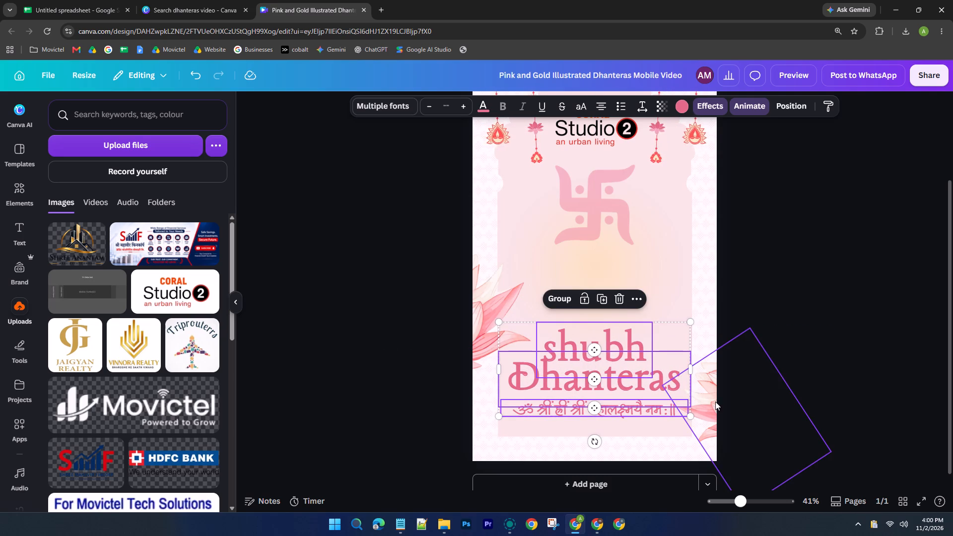
Move the lotus at the page's lower right slightly down and the lotus on its left edge slightly up.
{"action": "left_click_drag", "start_coordinate": [715, 402], "coordinate": [715, 420]}
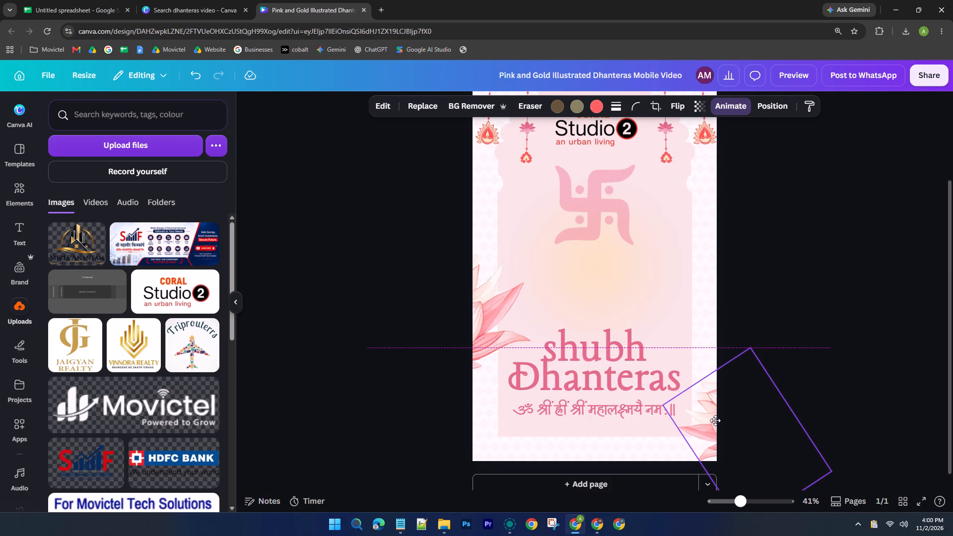
{"action": "left_click_drag", "start_coordinate": [715, 420], "coordinate": [714, 420]}
{"action": "left_click_drag", "start_coordinate": [490, 312], "coordinate": [490, 302]}
{"action": "left_click", "coordinate": [782, 304]}
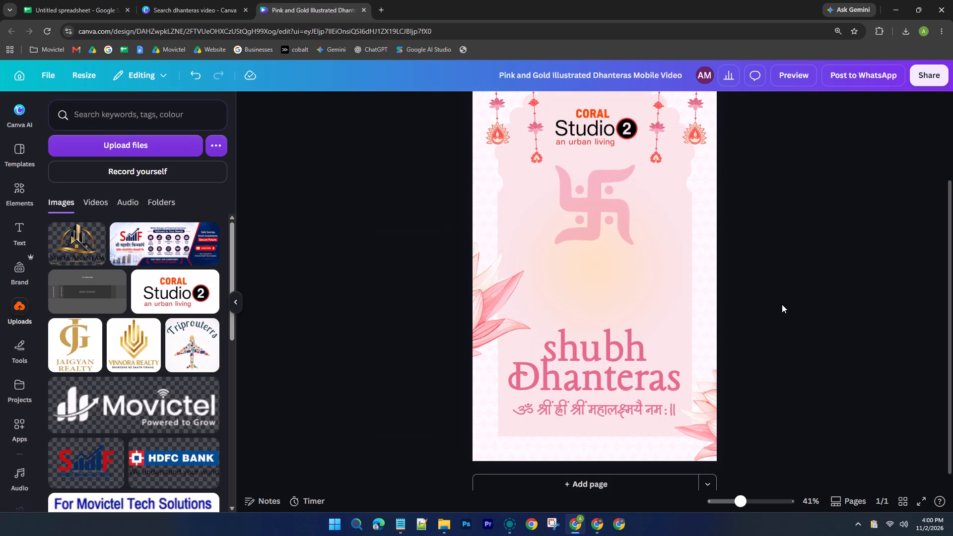
Move the "shubh", "Dhanteras" and mantra texts together slightly up, keeping them centred.
{"action": "left_click", "coordinate": [610, 338]}
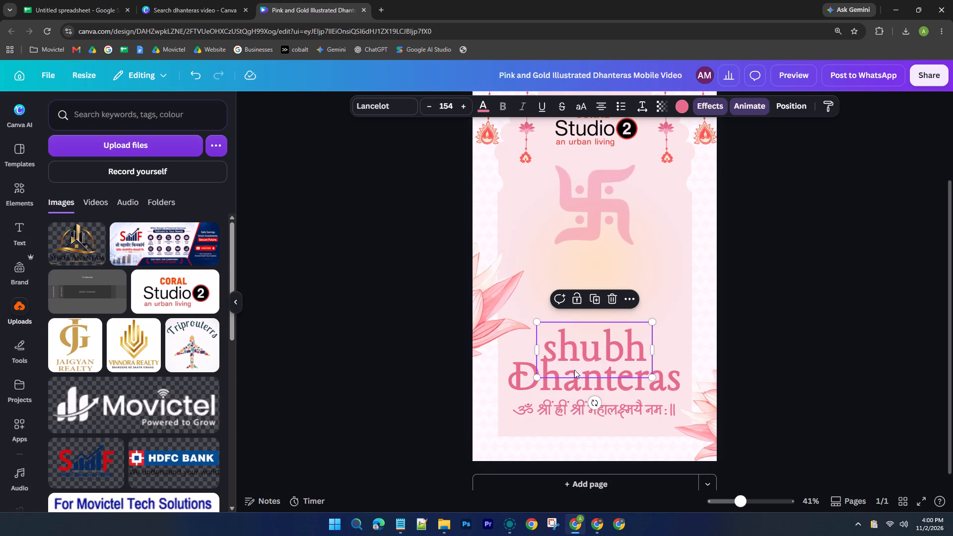
{"action": "left_click", "coordinate": [532, 384], "text": "shift"}
{"action": "left_click", "coordinate": [534, 416], "text": "shift"}
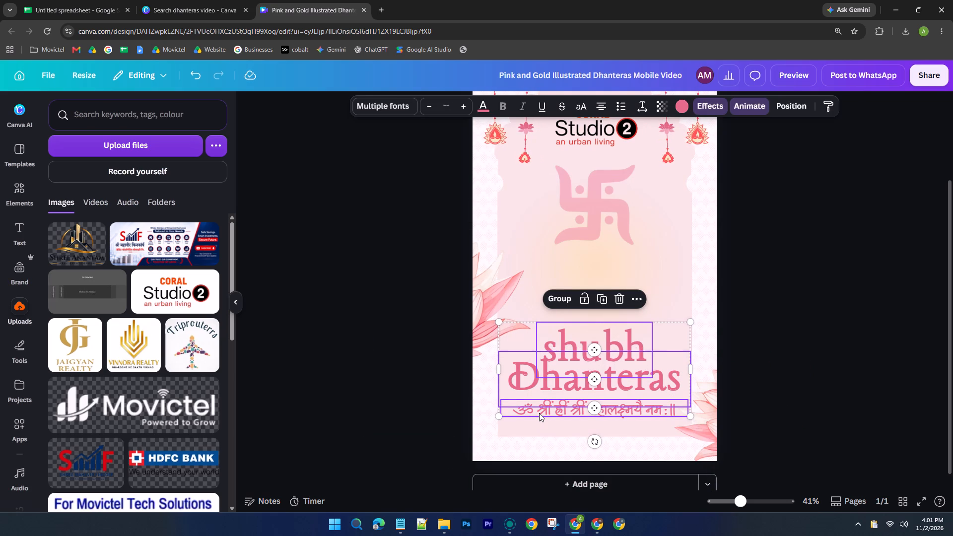
{"action": "left_click_drag", "start_coordinate": [539, 413], "coordinate": [539, 406]}
{"action": "left_click", "coordinate": [848, 281]}
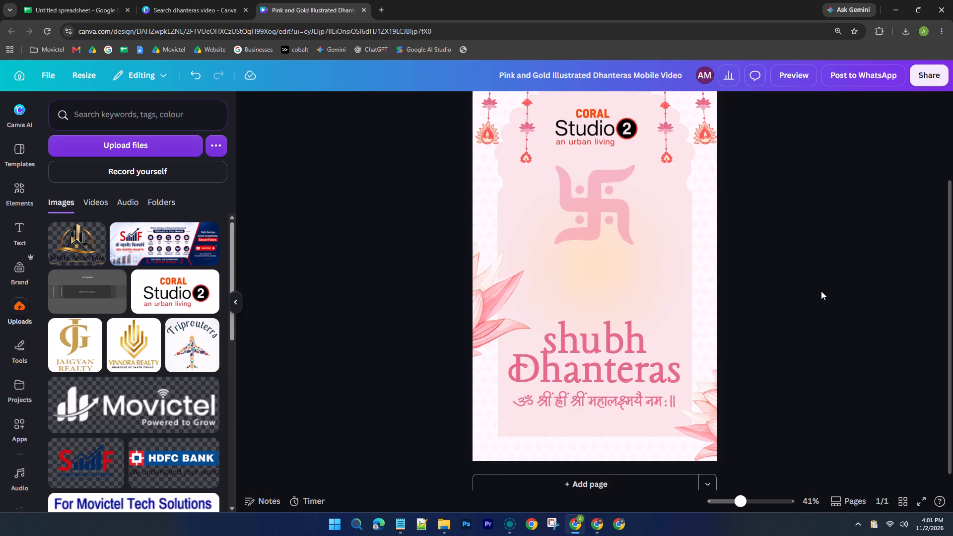
Play the video preview to check the edited design, and close it.
{"action": "scroll", "coordinate": [821, 291], "scroll_direction": "down", "scroll_amount": 1, "text": "shift"}
{"action": "scroll", "coordinate": [821, 291], "scroll_direction": "down", "scroll_amount": 1, "text": "ctrl"}
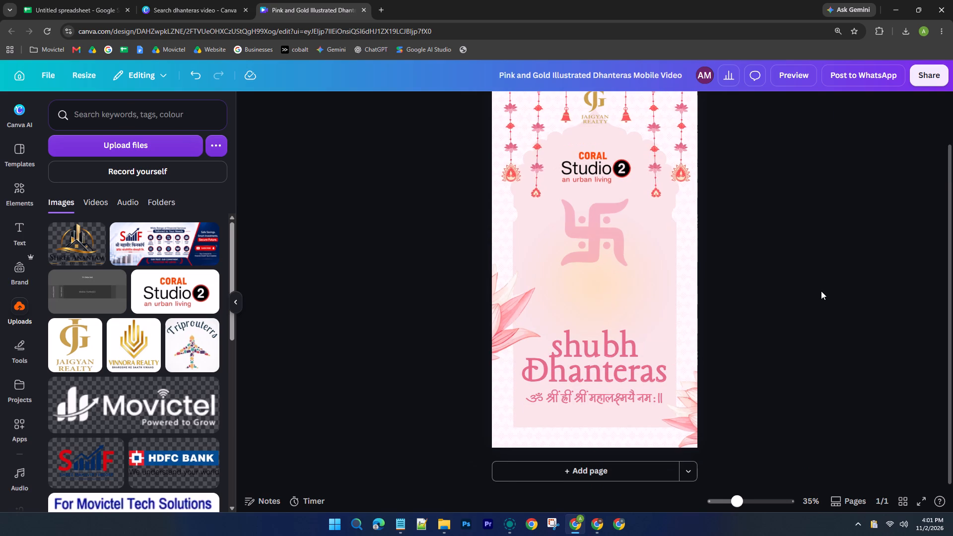
{"action": "scroll", "coordinate": [821, 291], "scroll_direction": "down", "scroll_amount": 1, "text": "ctrl"}
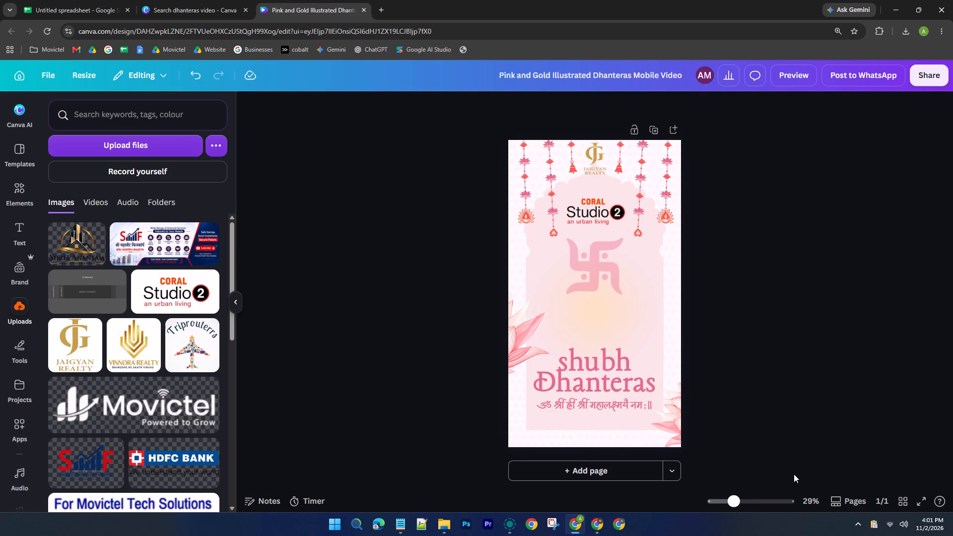
{"action": "left_click", "coordinate": [778, 76]}
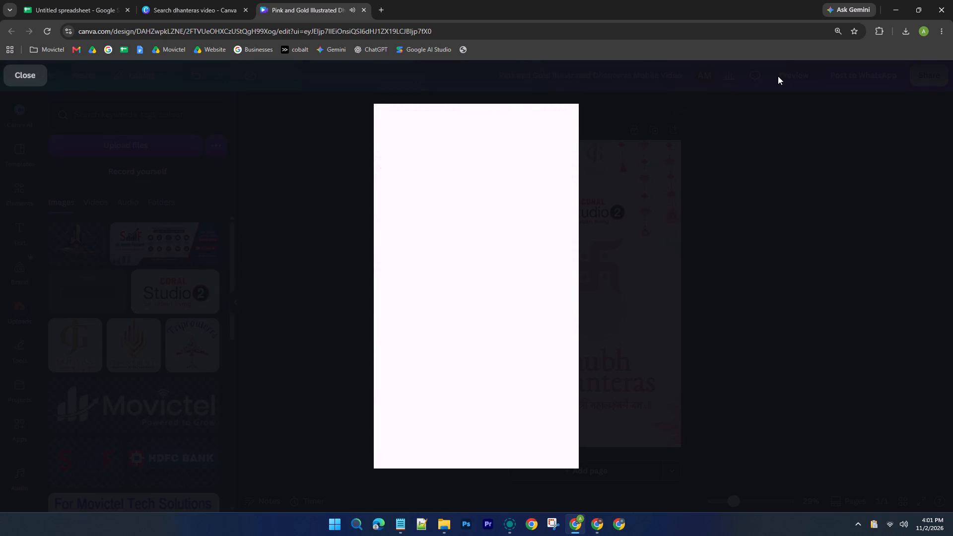
{"action": "left_click", "coordinate": [758, 196]}
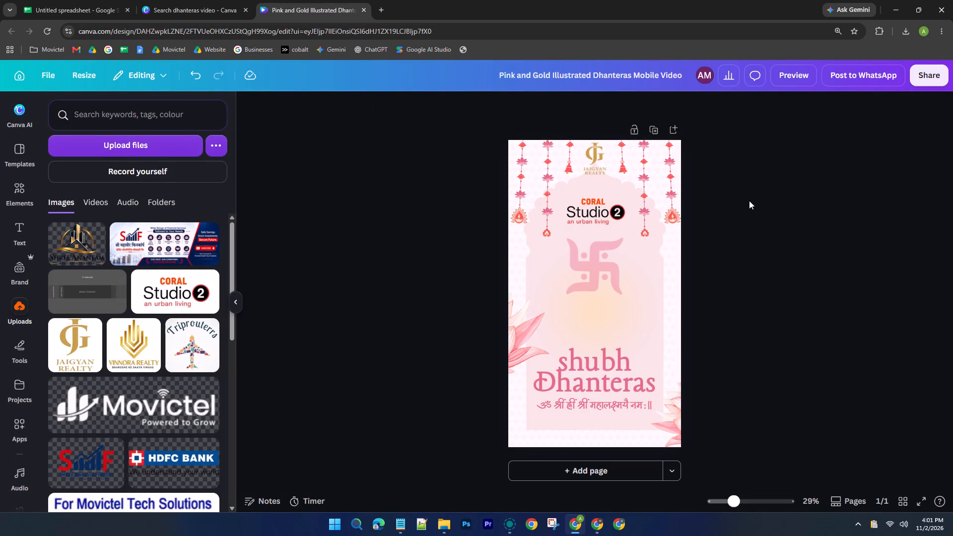
Enlarge the Jaigyan Realty logo at the top and centre it between the bells above the Coral Studio 2 logo.
{"action": "scroll", "coordinate": [705, 191], "scroll_direction": "up", "scroll_amount": 3, "text": "ctrl"}
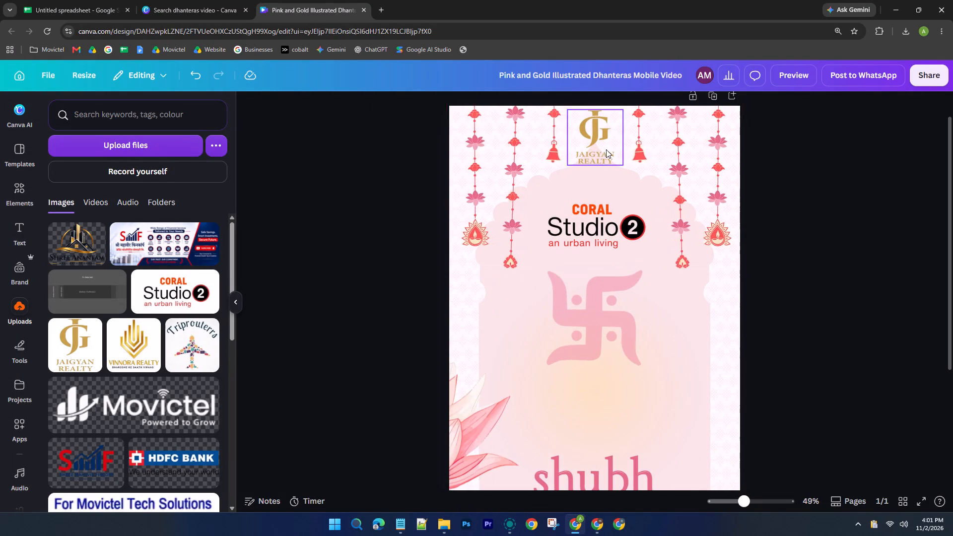
{"action": "left_click", "coordinate": [601, 149]}
{"action": "left_click_drag", "start_coordinate": [623, 166], "coordinate": [668, 217]}
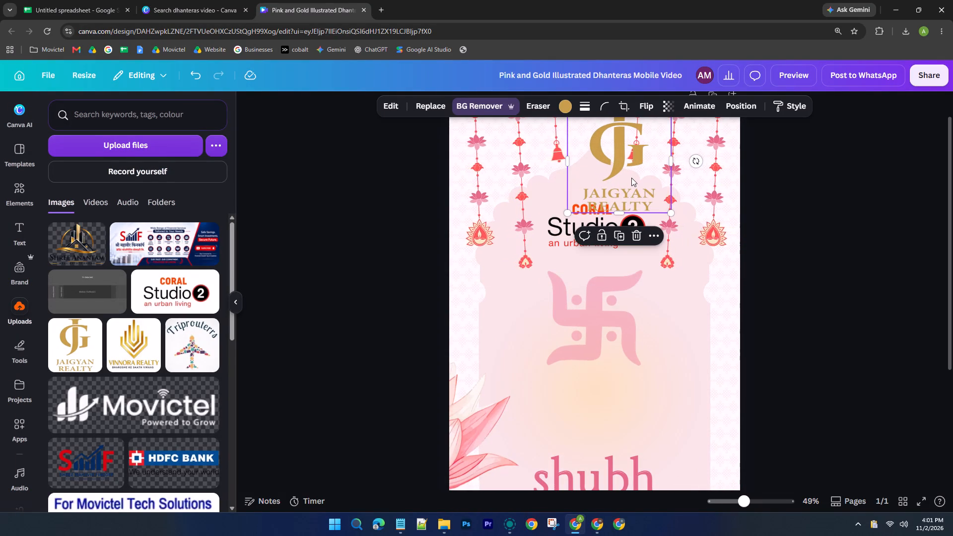
{"action": "scroll", "coordinate": [631, 178], "scroll_direction": "up", "scroll_amount": 1, "text": "ctrl"}
{"action": "scroll", "coordinate": [631, 178], "scroll_direction": "down", "scroll_amount": 1, "text": "ctrl"}
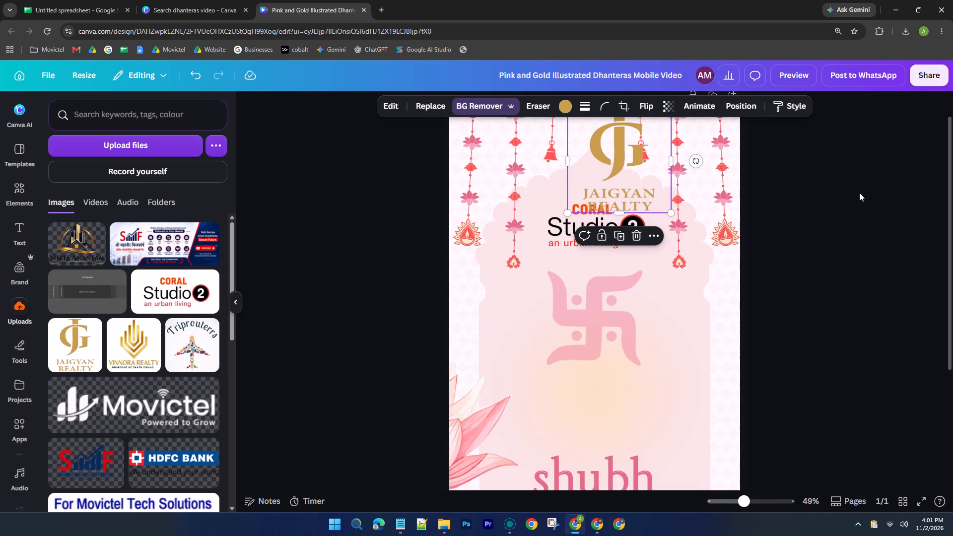
{"action": "scroll", "coordinate": [859, 193], "scroll_direction": "up", "scroll_amount": 1}
{"action": "left_click_drag", "start_coordinate": [671, 247], "coordinate": [659, 234]}
{"action": "left_click_drag", "start_coordinate": [627, 197], "coordinate": [605, 199]}
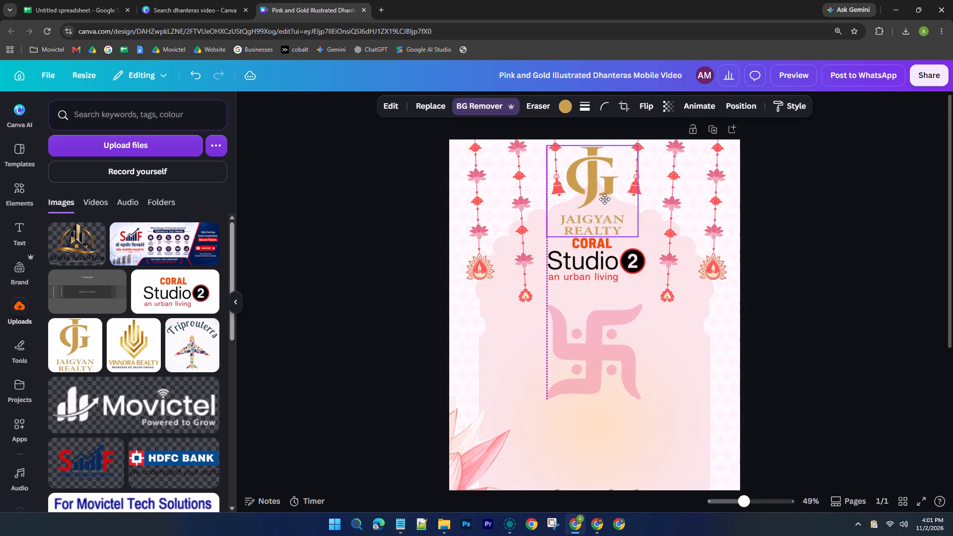
{"action": "left_click_drag", "start_coordinate": [605, 199], "coordinate": [607, 200]}
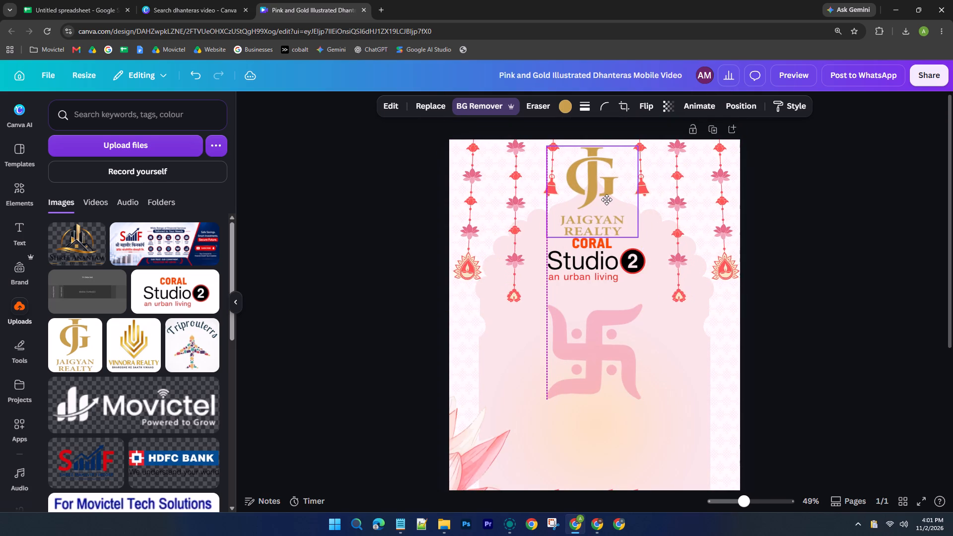
{"action": "left_click_drag", "start_coordinate": [607, 200], "coordinate": [609, 200]}
{"action": "left_click", "coordinate": [859, 242]}
Enlarge the Coral Studio 2 logo to nearly the arch's width and centre it above the swastika.
{"action": "left_click", "coordinate": [596, 264]}
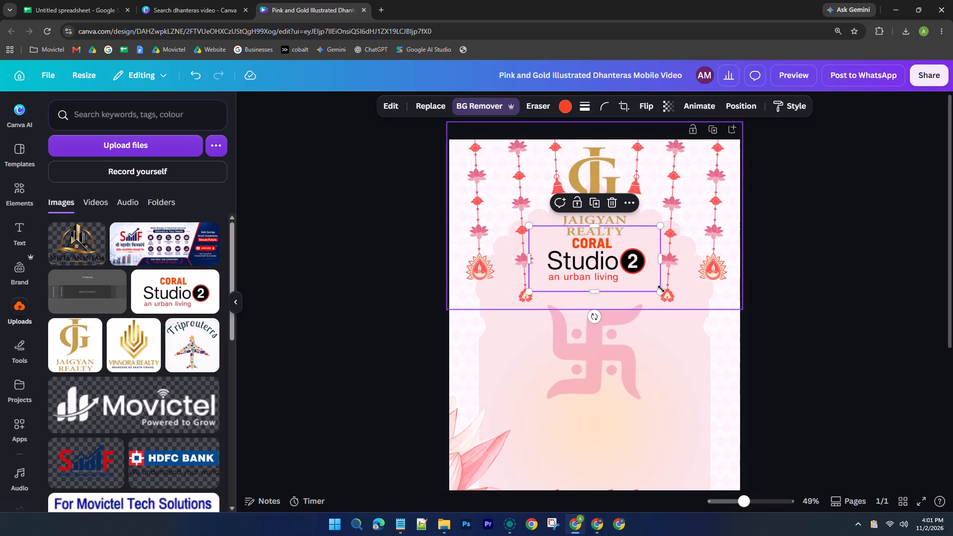
{"action": "left_click_drag", "start_coordinate": [659, 288], "coordinate": [717, 325]}
{"action": "left_click_drag", "start_coordinate": [653, 298], "coordinate": [628, 296]}
Shrink the Jaigyan Realty logo to fit between the two bells and centre it at the page's top.
{"action": "left_click", "coordinate": [600, 173]}
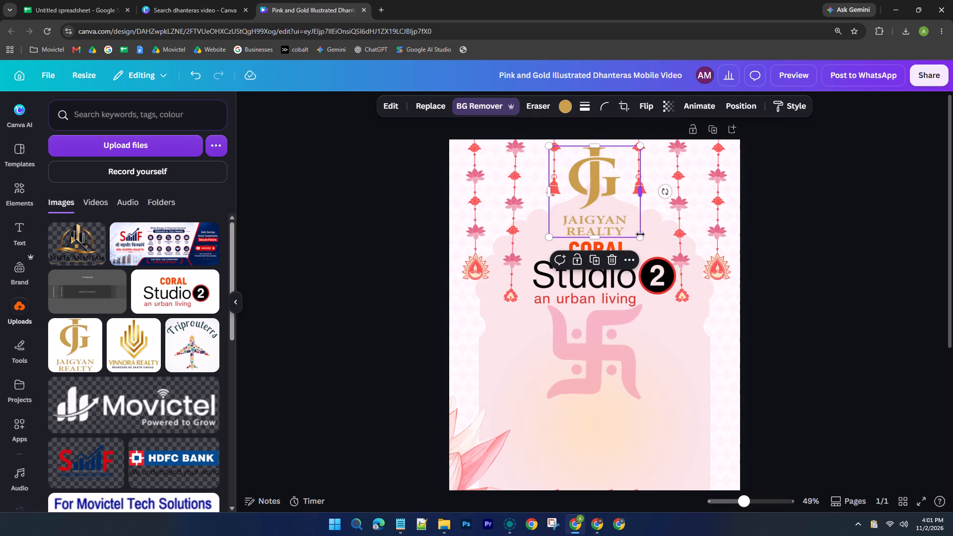
{"action": "left_click_drag", "start_coordinate": [640, 240], "coordinate": [616, 209]}
{"action": "left_click_drag", "start_coordinate": [597, 186], "coordinate": [605, 188]}
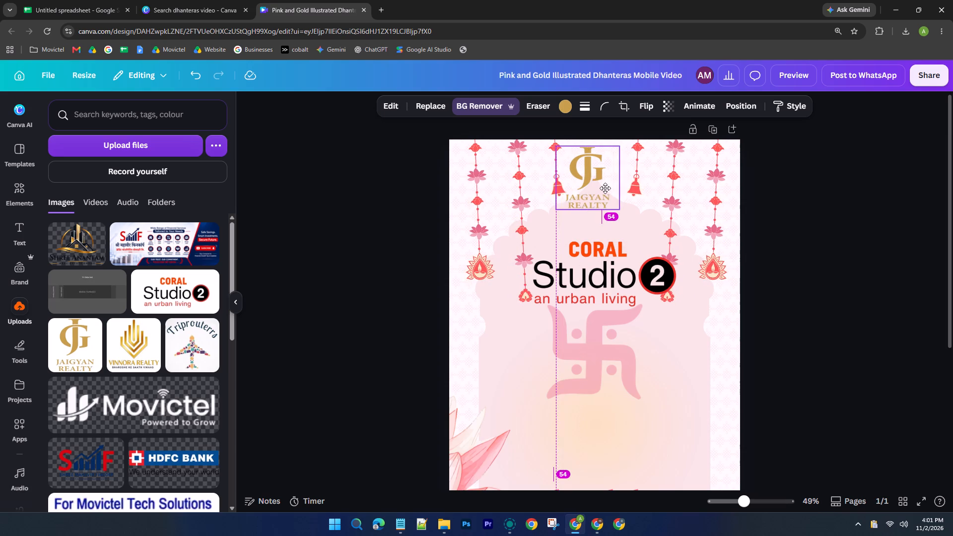
{"action": "left_click_drag", "start_coordinate": [605, 188], "coordinate": [610, 188]}
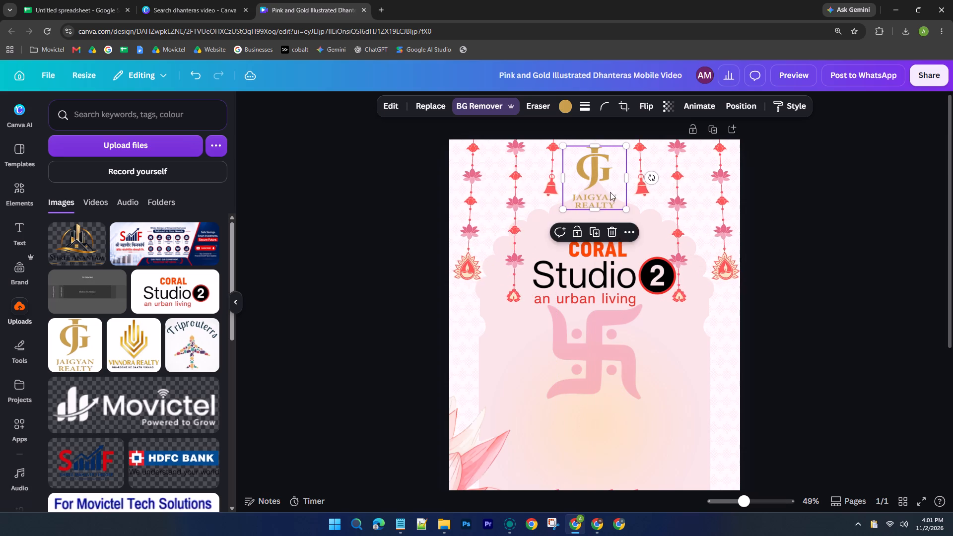
Move the Coral Studio 2 logo up, shrink it slightly, and centre it between the Jaigyan Realty logo and the swastika.
{"action": "left_click_drag", "start_coordinate": [657, 275], "coordinate": [651, 256]}
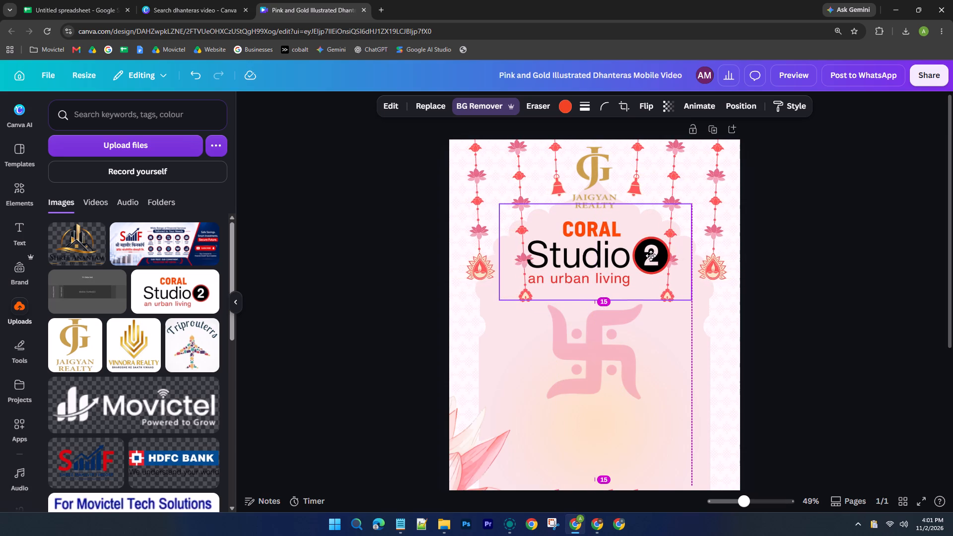
{"action": "left_click_drag", "start_coordinate": [651, 256], "coordinate": [650, 256]}
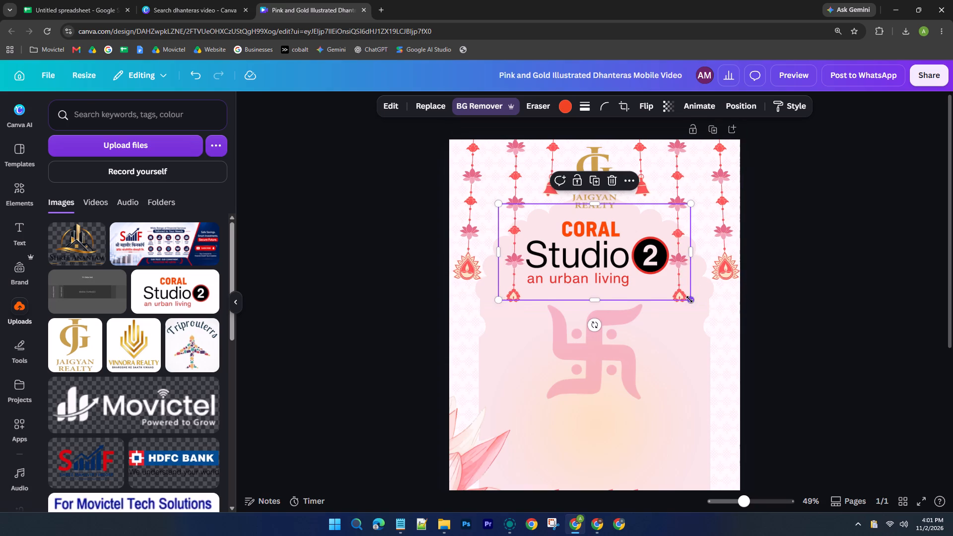
{"action": "left_click_drag", "start_coordinate": [689, 299], "coordinate": [678, 287]}
{"action": "left_click_drag", "start_coordinate": [629, 268], "coordinate": [634, 268]}
{"action": "left_click", "coordinate": [793, 238]}
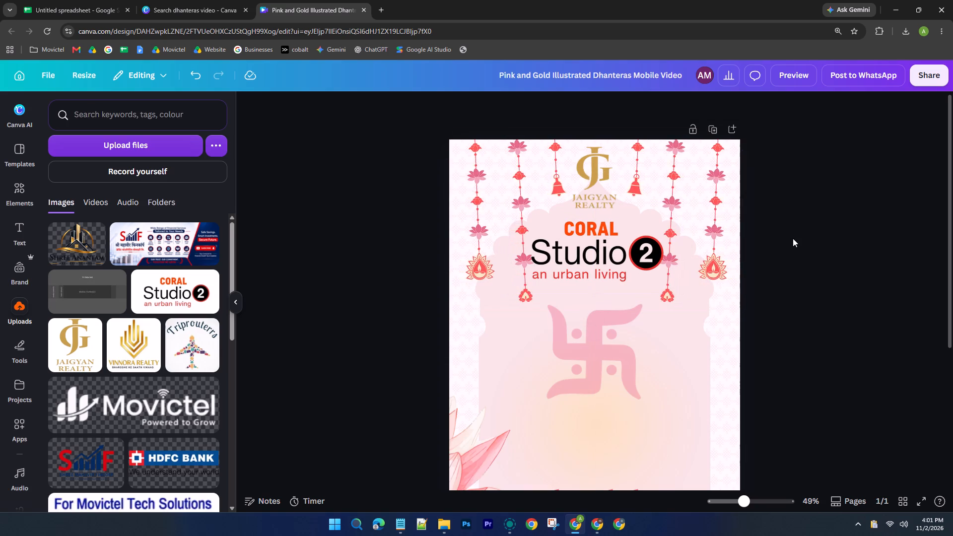
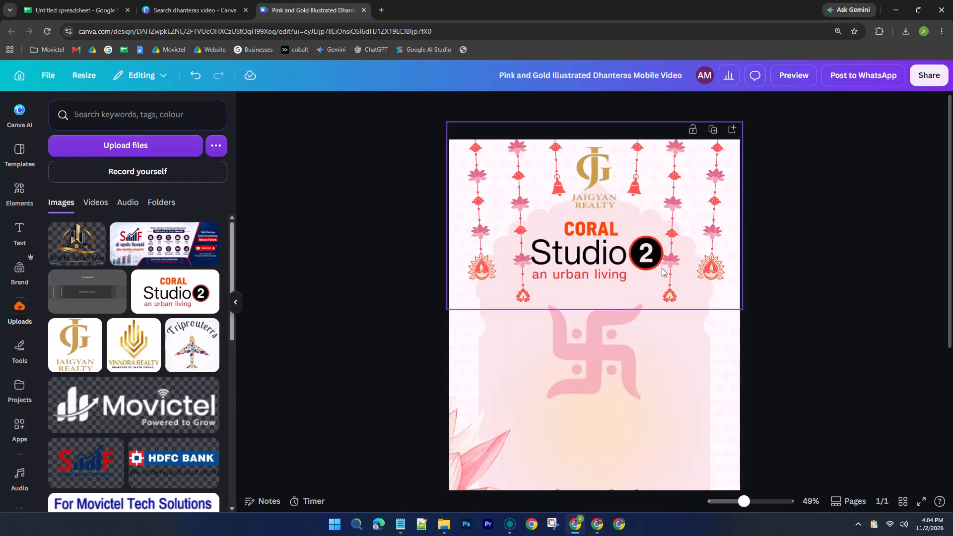
Shrink the Coral Studio 2 logo slightly and centre it horizontally between the Jaigyan Realty logo and the swastika.
{"action": "left_click", "coordinate": [623, 257]}
{"action": "left_click_drag", "start_coordinate": [683, 294], "coordinate": [666, 282]}
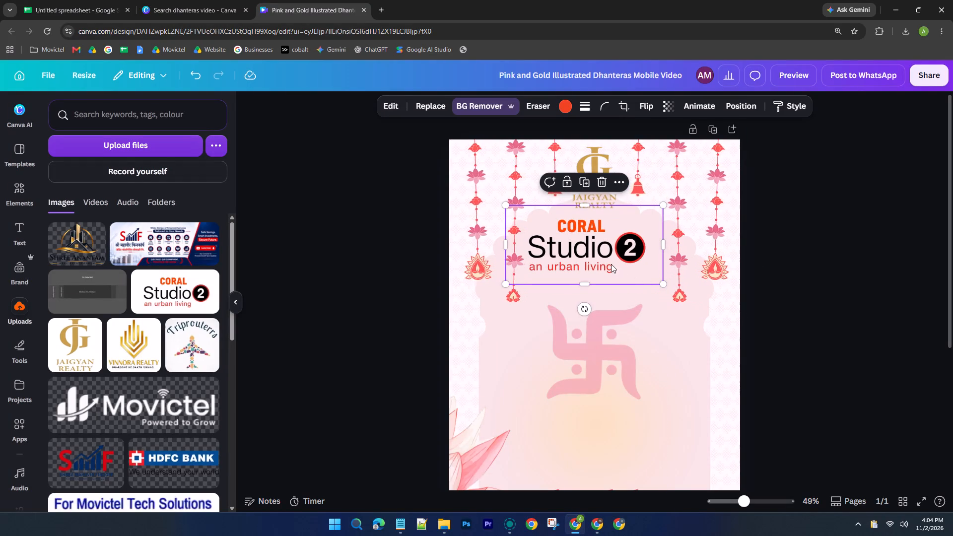
{"action": "left_click_drag", "start_coordinate": [611, 264], "coordinate": [622, 267]}
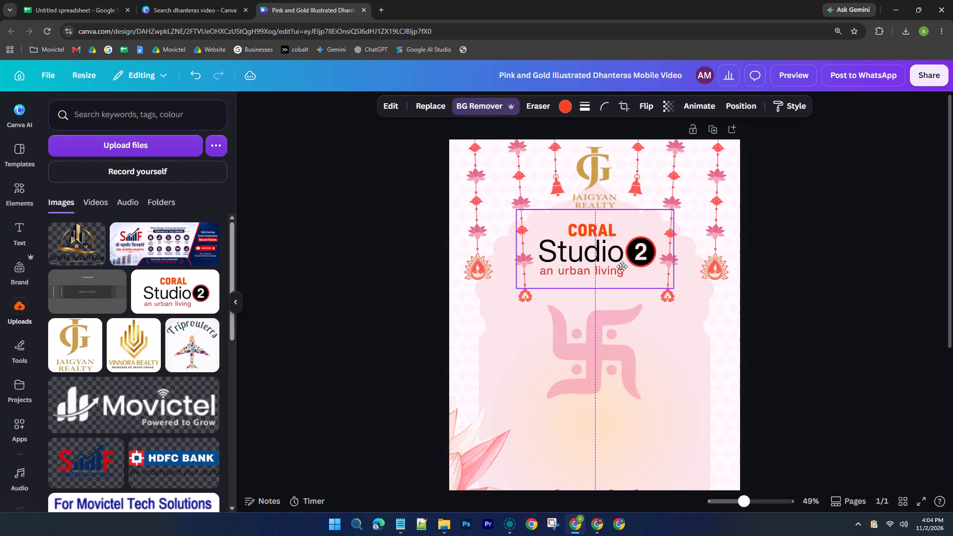
{"action": "left_click_drag", "start_coordinate": [622, 267], "coordinate": [622, 267]}
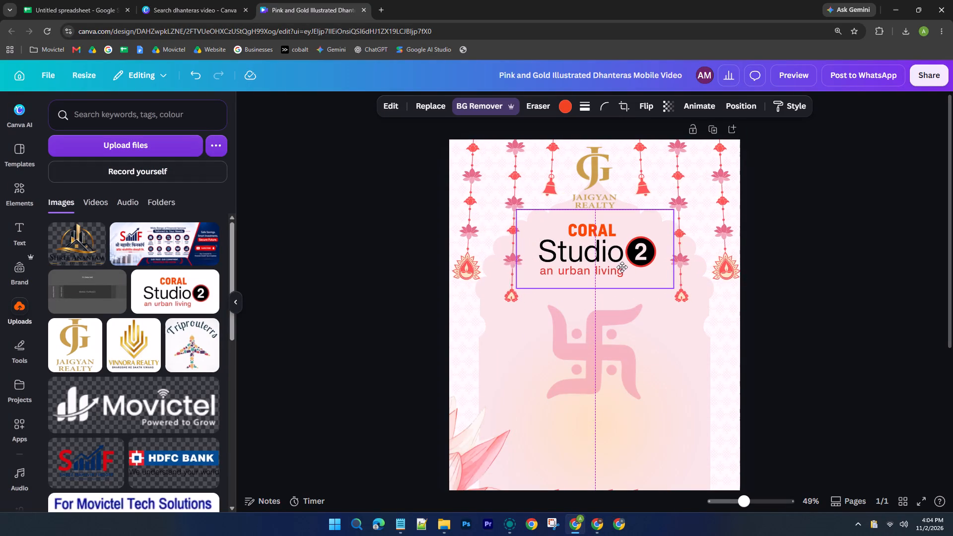
{"action": "left_click_drag", "start_coordinate": [622, 267], "coordinate": [621, 267]}
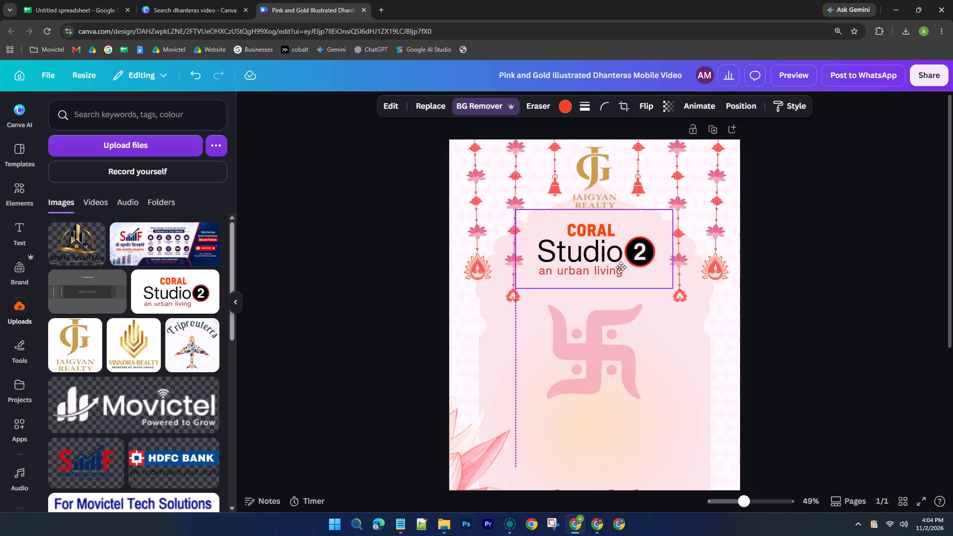
{"action": "left_click_drag", "start_coordinate": [621, 267], "coordinate": [621, 267]}
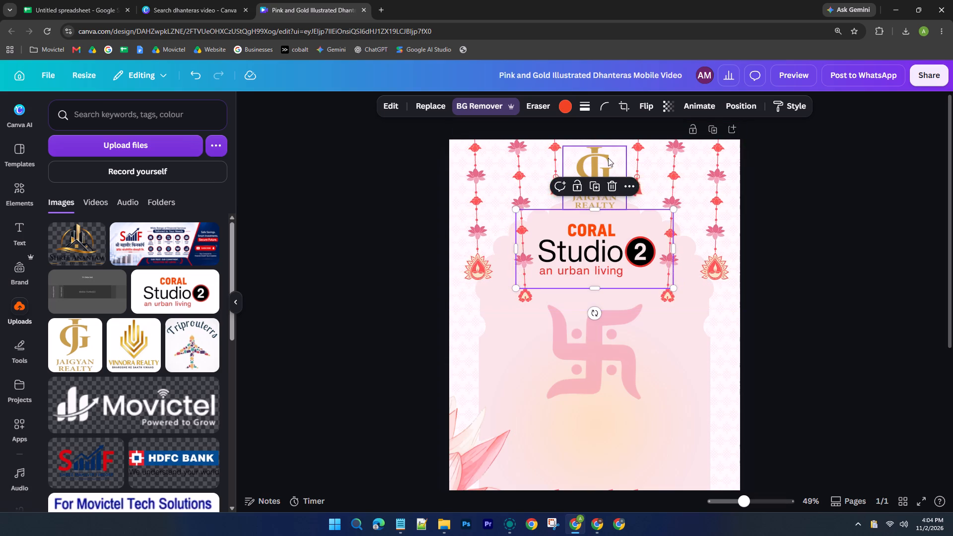
Shrink the Jaigyan Realty logo slightly and centre it between the two bells.
{"action": "left_click", "coordinate": [608, 159]}
{"action": "left_click_drag", "start_coordinate": [630, 209], "coordinate": [621, 202]}
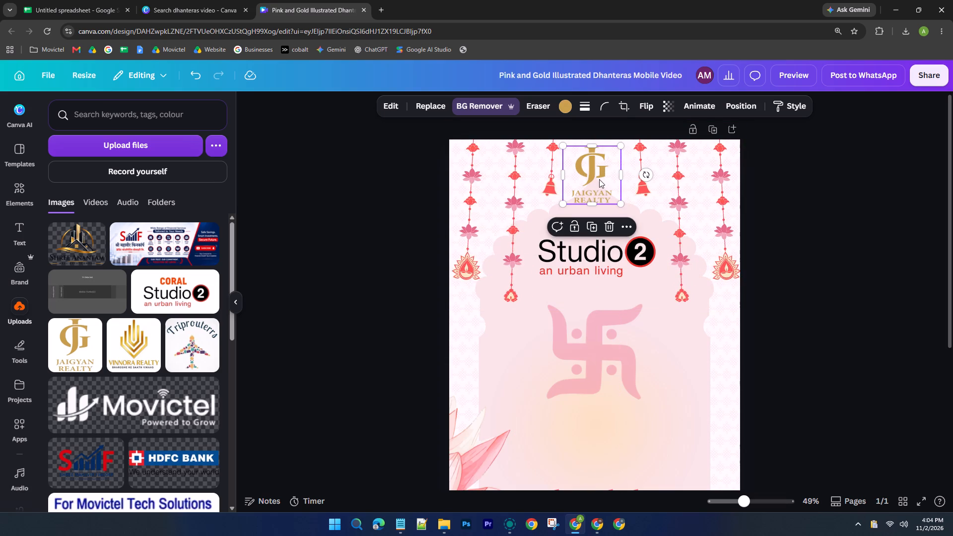
{"action": "left_click", "coordinate": [599, 179]}
{"action": "left_click", "coordinate": [805, 205]}
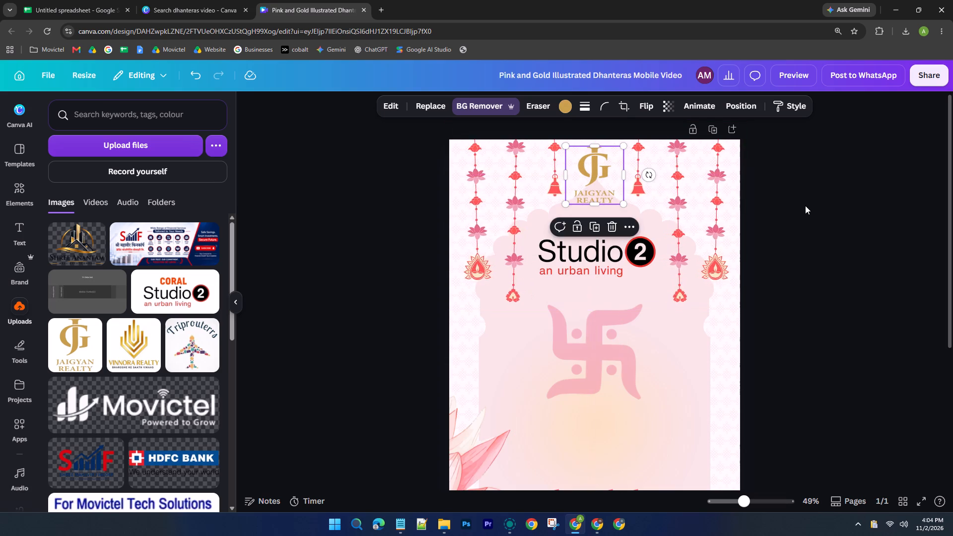
Preview the video through to its closing page.
{"action": "left_click", "coordinate": [787, 78]}
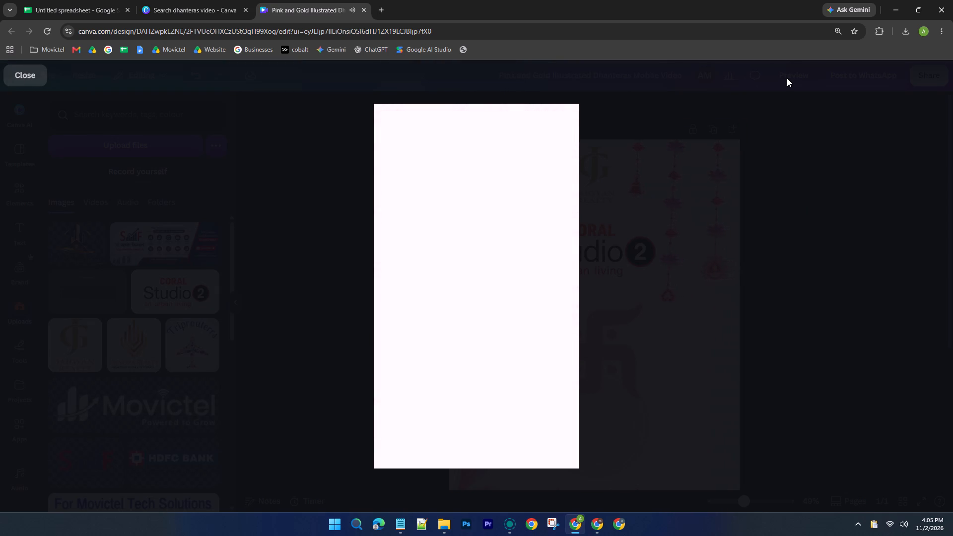
{"action": "left_click", "coordinate": [771, 133]}
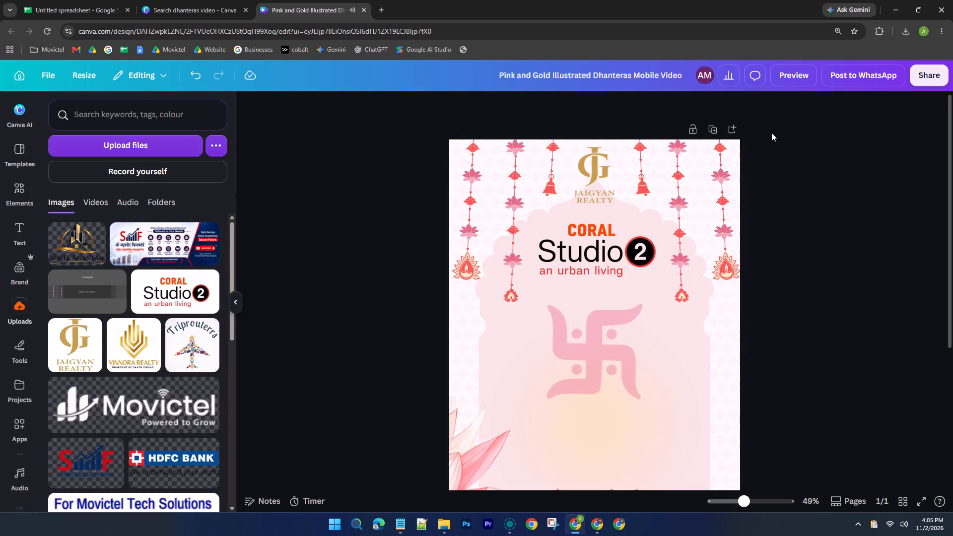
Duplicate the Jaigyan Realty logo clip in the timeline and place the copy from the start of the closing page.
{"action": "left_click", "coordinate": [846, 502]}
{"action": "left_click", "coordinate": [316, 460]}
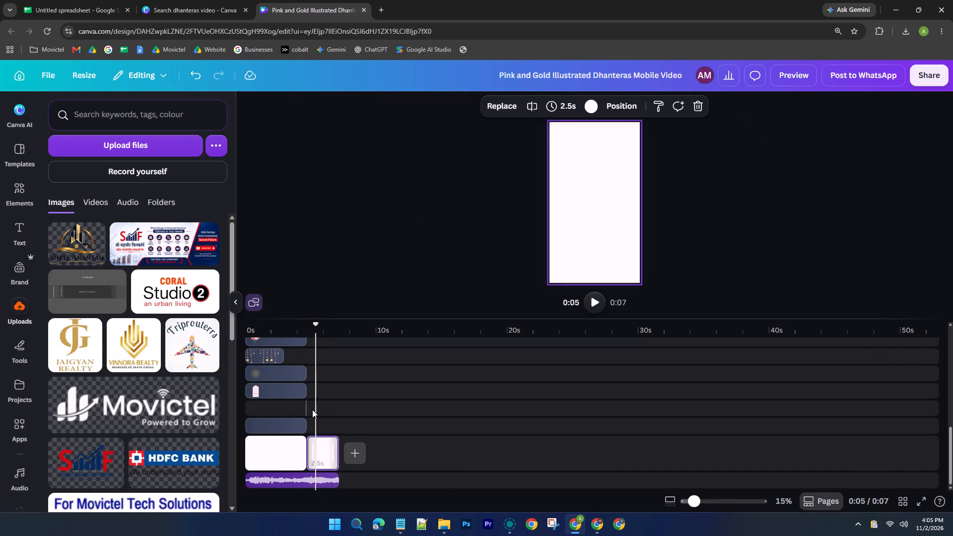
{"action": "scroll", "coordinate": [312, 409], "scroll_direction": "up", "scroll_amount": 10}
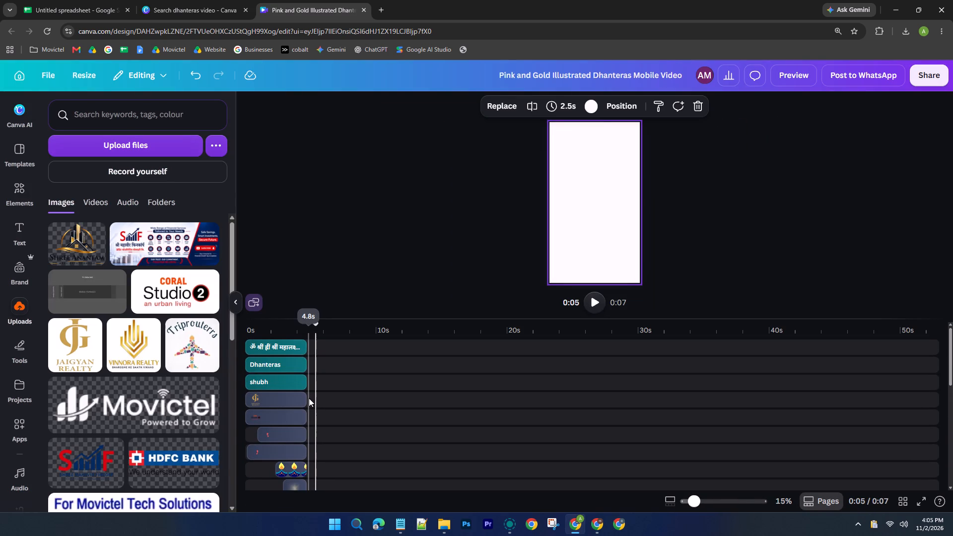
{"action": "right_click", "coordinate": [276, 402]}
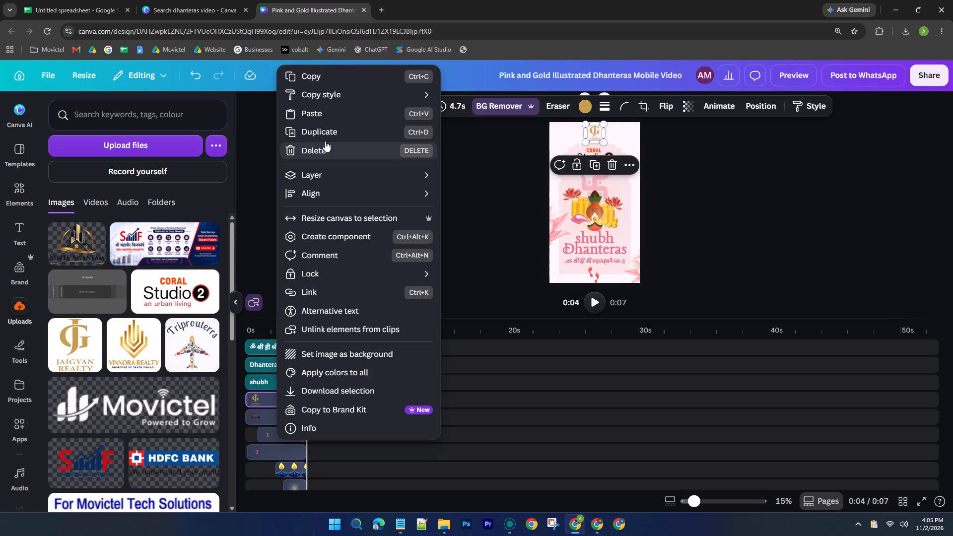
{"action": "left_click", "coordinate": [331, 131]}
{"action": "left_click_drag", "start_coordinate": [286, 398], "coordinate": [335, 402]}
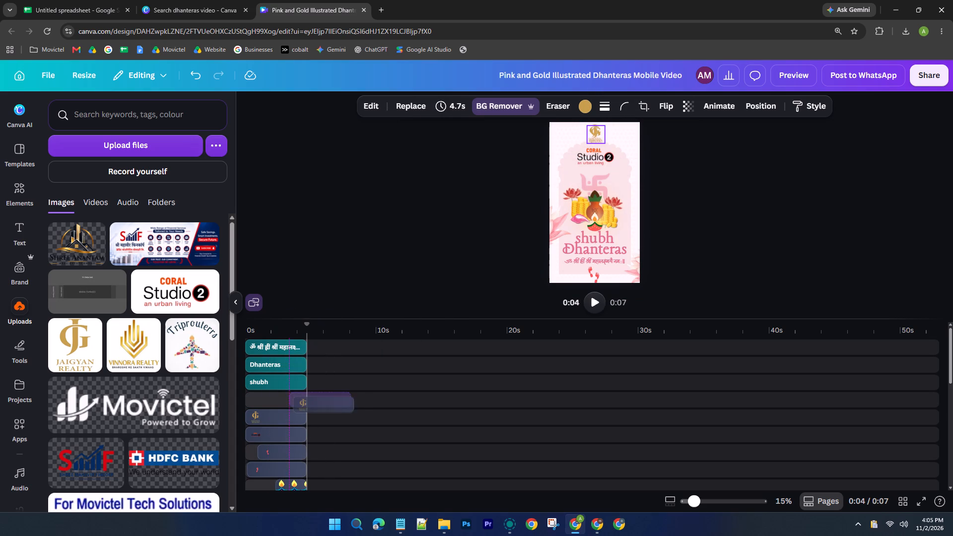
{"action": "left_click_drag", "start_coordinate": [335, 402], "coordinate": [341, 402]}
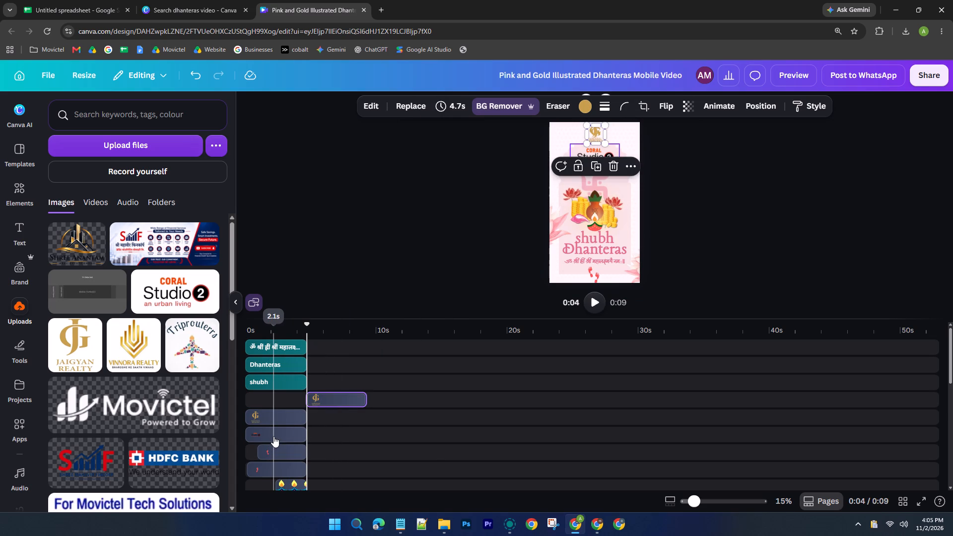
Duplicate the Coral Studio 2 logo clip and place the copy directly after the original, from the start of the closing page.
{"action": "right_click", "coordinate": [273, 436]}
{"action": "left_click", "coordinate": [350, 127]}
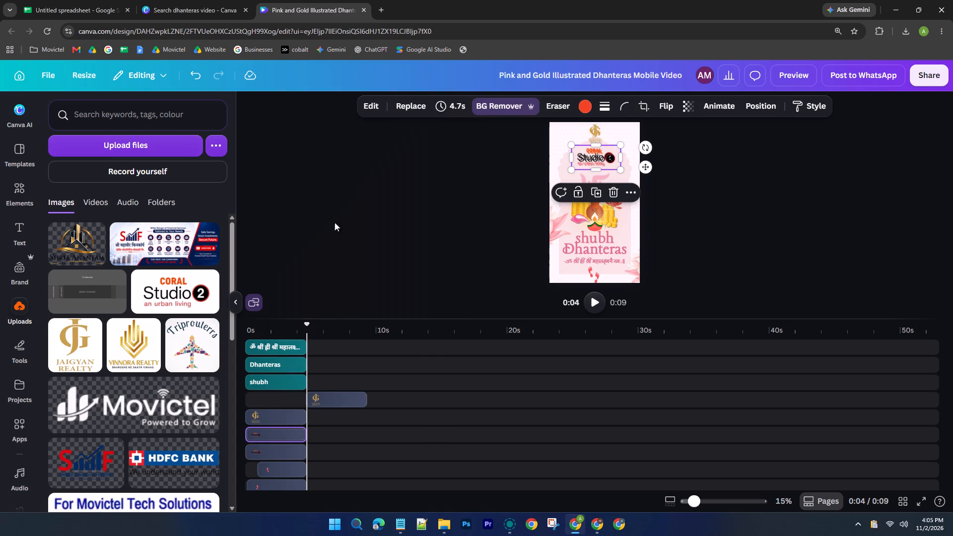
{"action": "left_click_drag", "start_coordinate": [282, 446], "coordinate": [356, 435]}
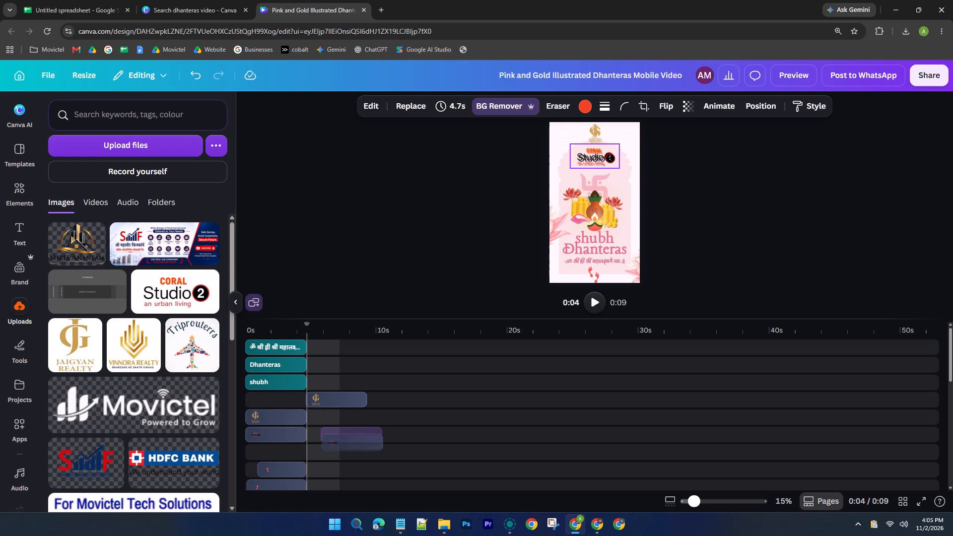
{"action": "left_click_drag", "start_coordinate": [356, 435], "coordinate": [351, 433]}
{"action": "left_click_drag", "start_coordinate": [335, 434], "coordinate": [328, 433]}
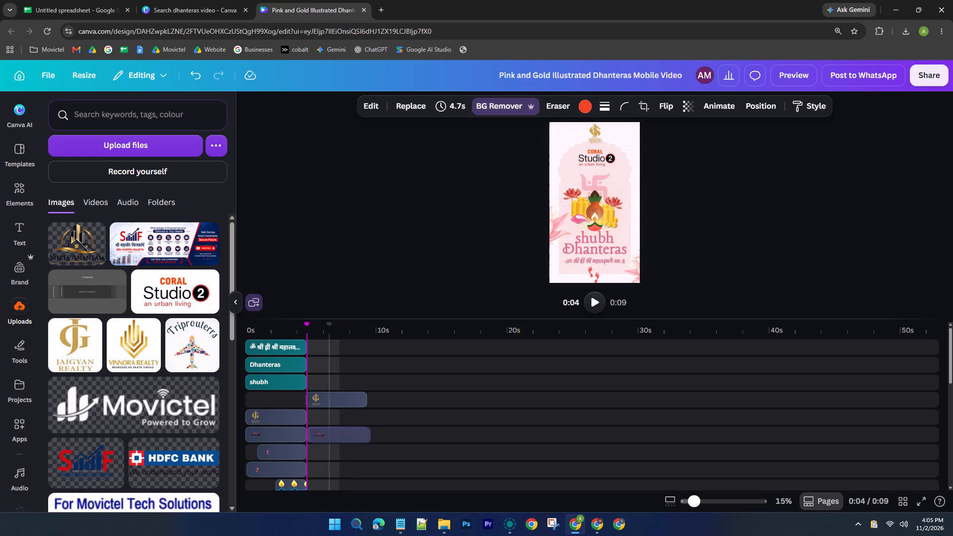
{"action": "left_click_drag", "start_coordinate": [328, 433], "coordinate": [328, 432]}
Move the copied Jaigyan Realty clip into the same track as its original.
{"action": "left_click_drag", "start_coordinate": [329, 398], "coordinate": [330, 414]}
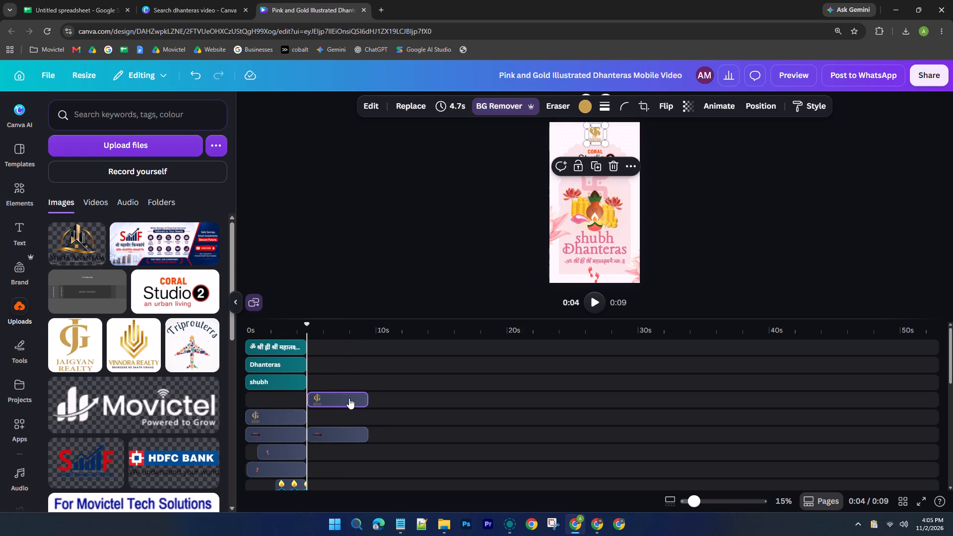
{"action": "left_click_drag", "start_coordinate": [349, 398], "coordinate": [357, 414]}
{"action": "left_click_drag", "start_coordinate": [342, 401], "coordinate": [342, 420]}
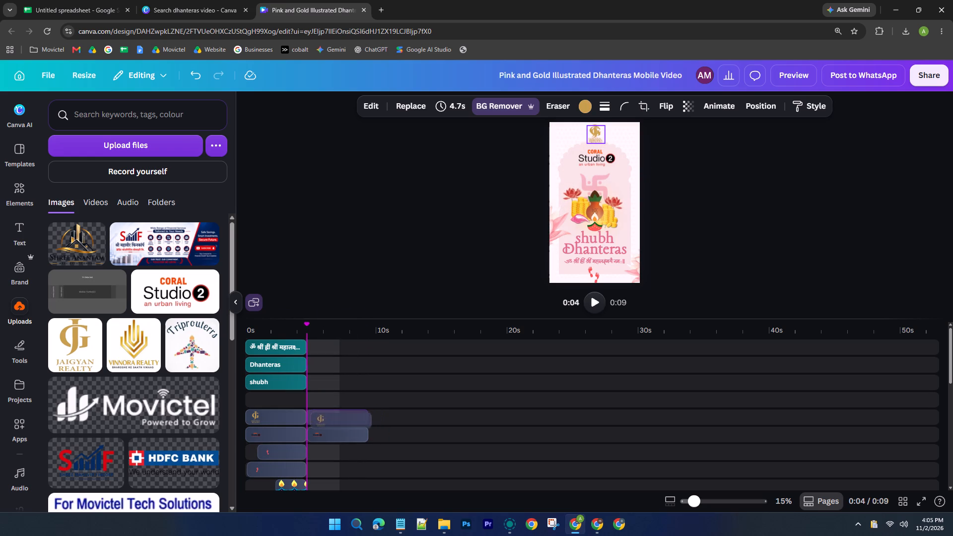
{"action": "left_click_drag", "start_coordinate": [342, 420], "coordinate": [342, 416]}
Move both copied logo clips together to the two lowest element tracks, starting where the closing page begins.
{"action": "scroll", "coordinate": [347, 410], "scroll_direction": "down", "scroll_amount": 4}
{"action": "scroll", "coordinate": [342, 383], "scroll_direction": "up", "scroll_amount": 2}
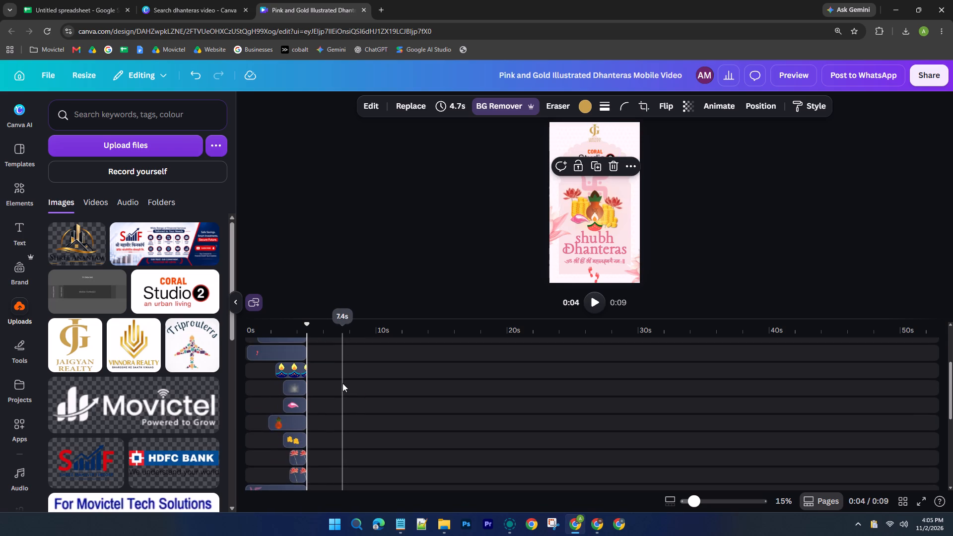
{"action": "scroll", "coordinate": [342, 383], "scroll_direction": "up", "scroll_amount": 2}
{"action": "left_click_drag", "start_coordinate": [335, 457], "coordinate": [340, 387]}
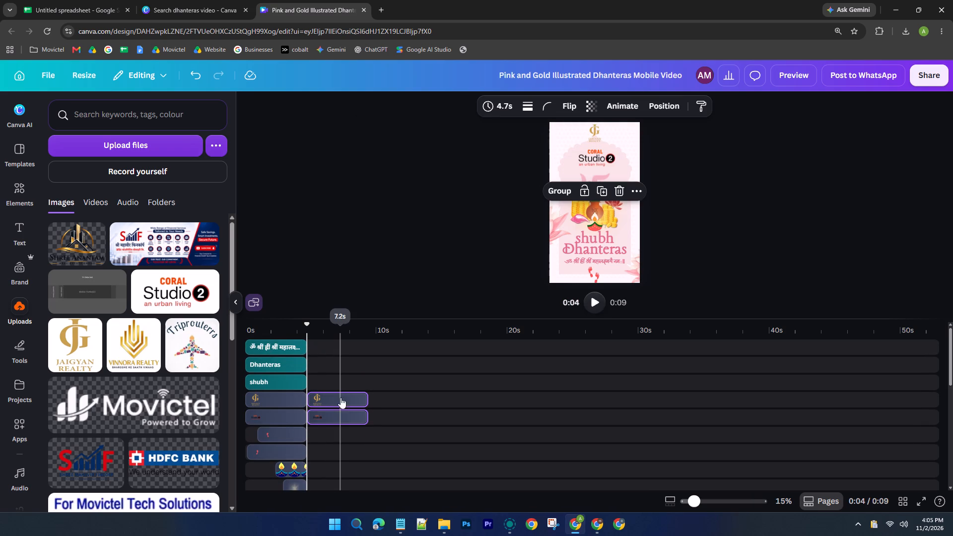
{"action": "left_click_drag", "start_coordinate": [340, 400], "coordinate": [340, 454]}
{"action": "scroll", "coordinate": [364, 423], "scroll_direction": "down", "scroll_amount": 3}
{"action": "scroll", "coordinate": [363, 402], "scroll_direction": "up", "scroll_amount": 2}
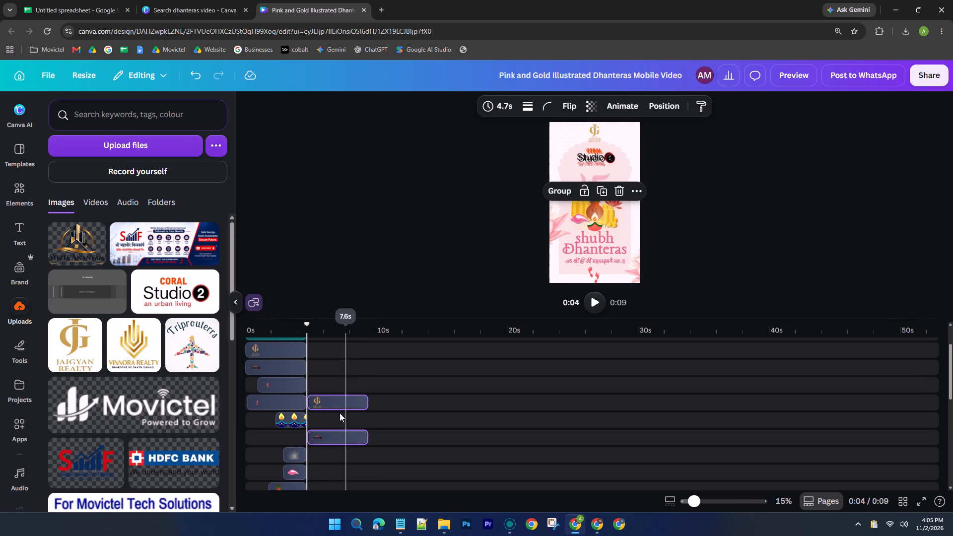
{"action": "left_click_drag", "start_coordinate": [338, 441], "coordinate": [337, 472]}
{"action": "scroll", "coordinate": [346, 404], "scroll_direction": "down", "scroll_amount": 4}
{"action": "scroll", "coordinate": [346, 393], "scroll_direction": "up", "scroll_amount": 2}
{"action": "left_click_drag", "start_coordinate": [343, 364], "coordinate": [343, 401]}
{"action": "left_click_drag", "start_coordinate": [343, 356], "coordinate": [342, 423]}
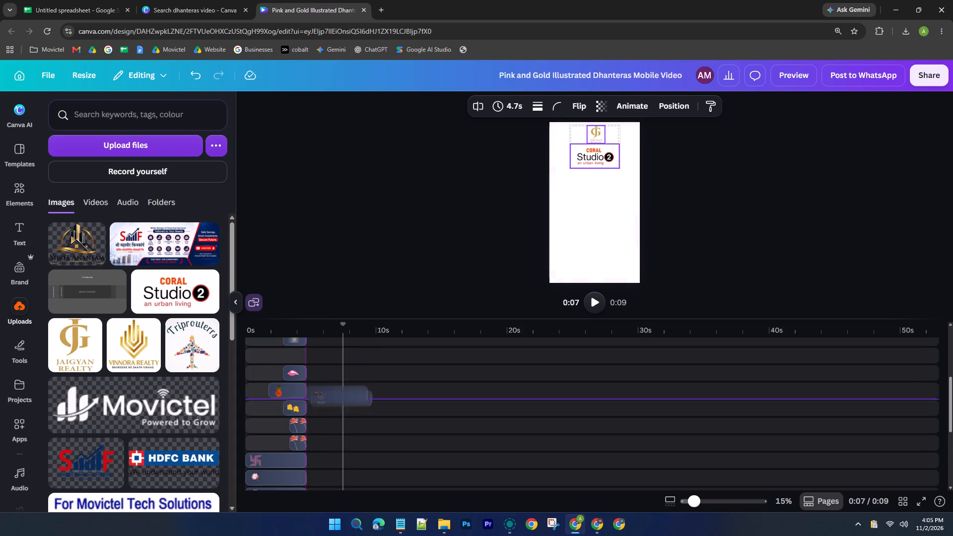
{"action": "left_click_drag", "start_coordinate": [342, 423], "coordinate": [339, 419]}
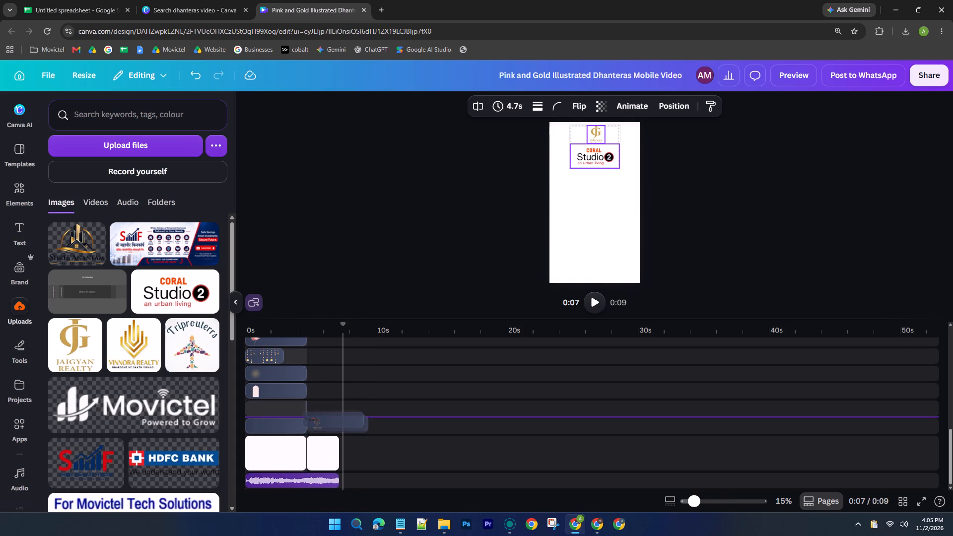
{"action": "left_click_drag", "start_coordinate": [339, 419], "coordinate": [340, 425]}
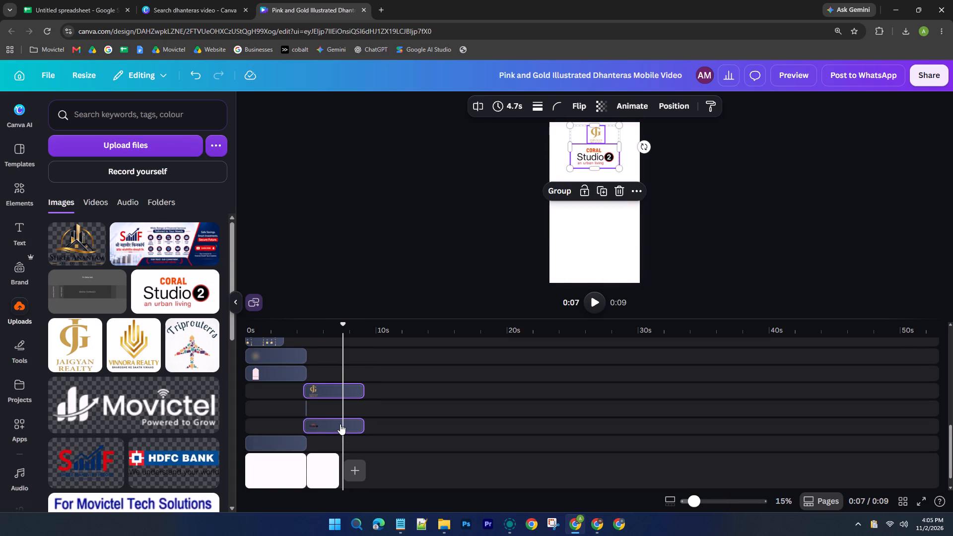
{"action": "scroll", "coordinate": [340, 424], "scroll_direction": "down", "scroll_amount": 1}
{"action": "left_click_drag", "start_coordinate": [339, 411], "coordinate": [346, 426]}
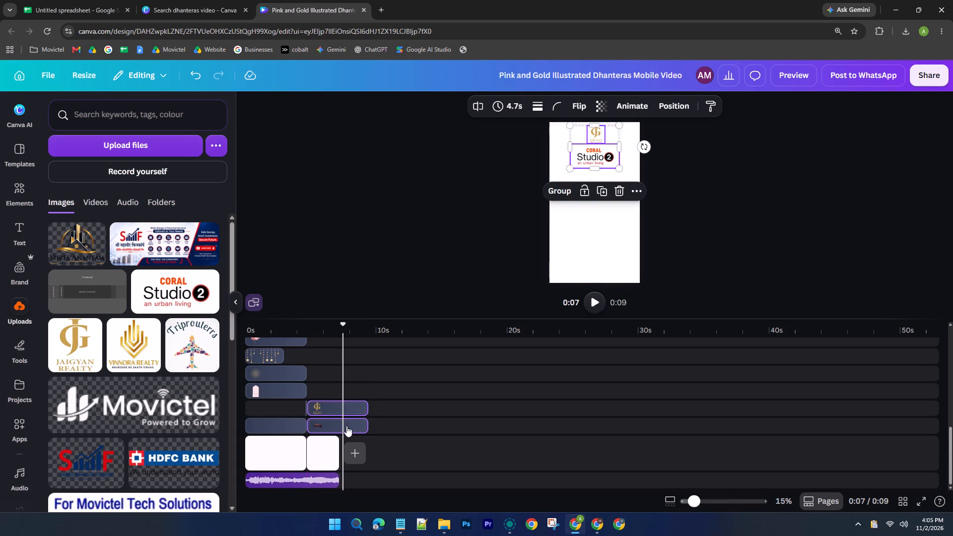
Trim the copied Coral Studio 2 and Jaigyan Realty clips to about 2.5 s so they end with the closing page.
{"action": "left_click", "coordinate": [392, 381]}
{"action": "scroll", "coordinate": [392, 381], "scroll_direction": "up", "scroll_amount": 2}
{"action": "scroll", "coordinate": [392, 381], "scroll_direction": "down", "scroll_amount": 2}
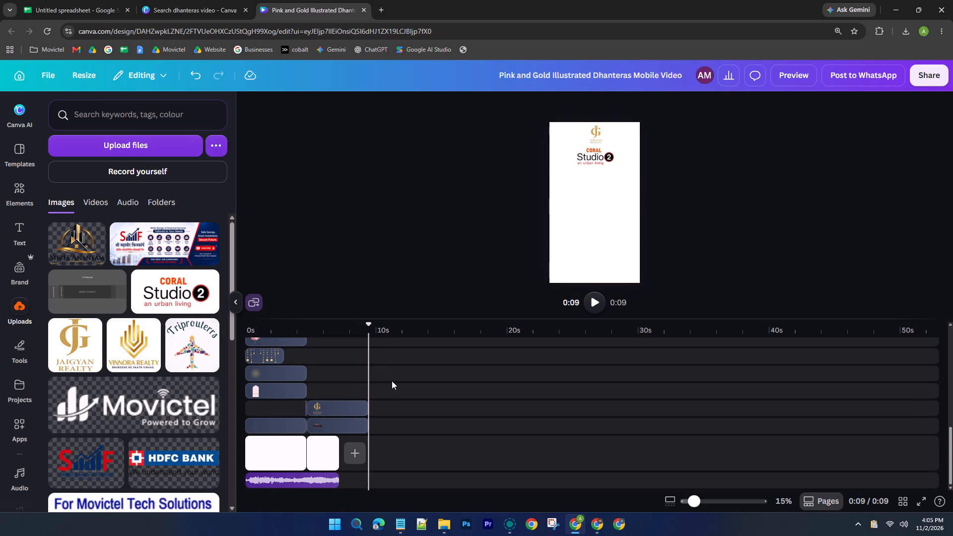
{"action": "left_click", "coordinate": [392, 381]}
{"action": "left_click_drag", "start_coordinate": [367, 425], "coordinate": [340, 422]}
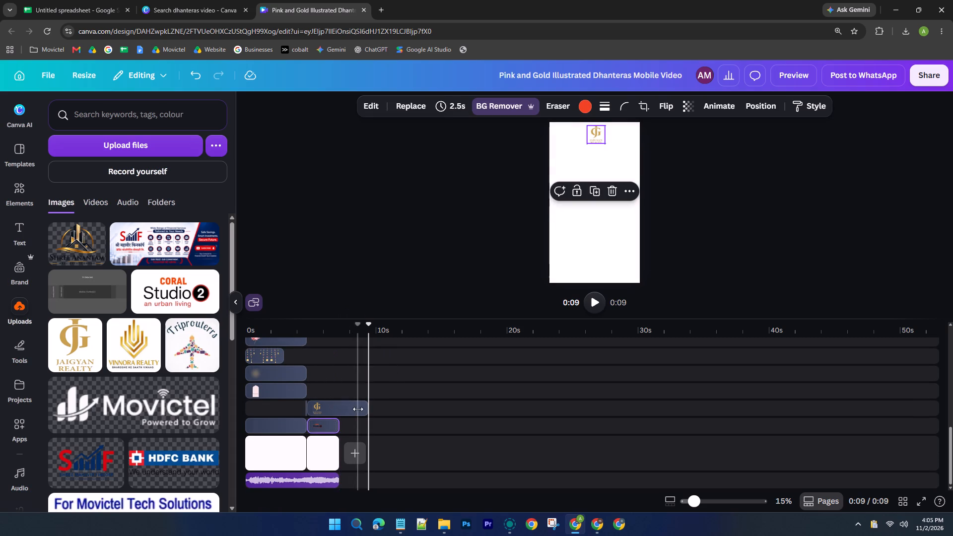
{"action": "left_click_drag", "start_coordinate": [367, 407], "coordinate": [340, 402]}
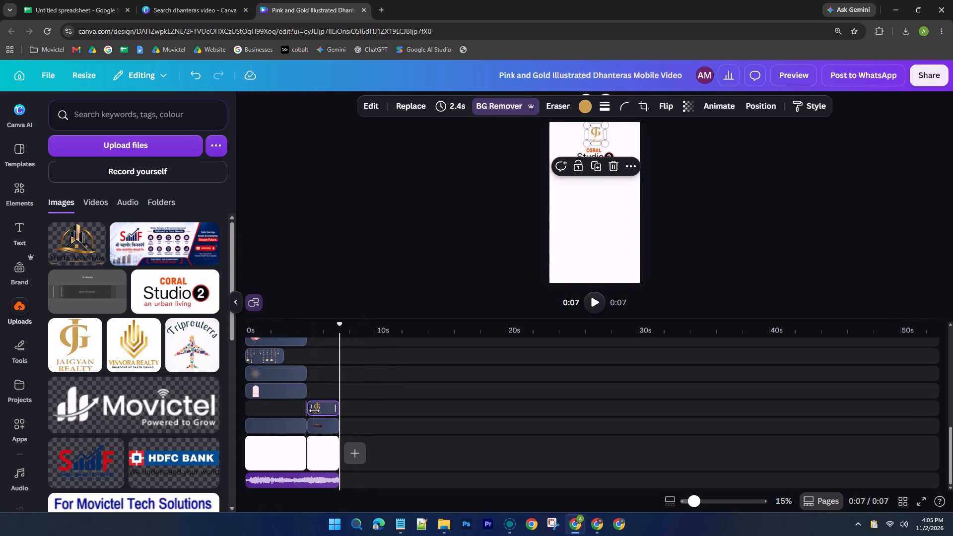
Select both logos on the closing page and enlarge them together until the Coral Studio 2 frame spans the full page width.
{"action": "left_click", "coordinate": [314, 410]}
{"action": "left_click", "coordinate": [492, 210]}
{"action": "scroll", "coordinate": [720, 190], "scroll_direction": "up", "scroll_amount": 2}
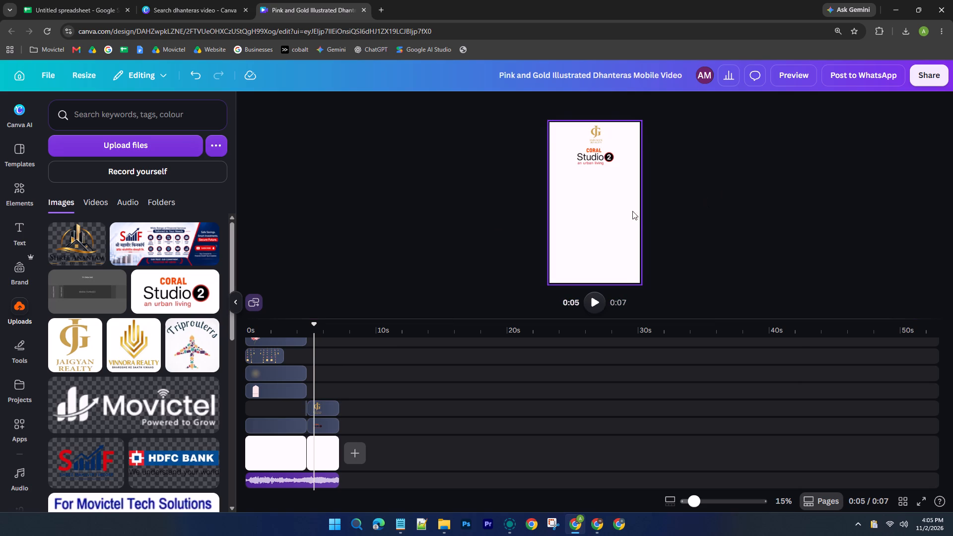
{"action": "scroll", "coordinate": [638, 107], "scroll_direction": "up", "scroll_amount": 4, "text": "ctrl"}
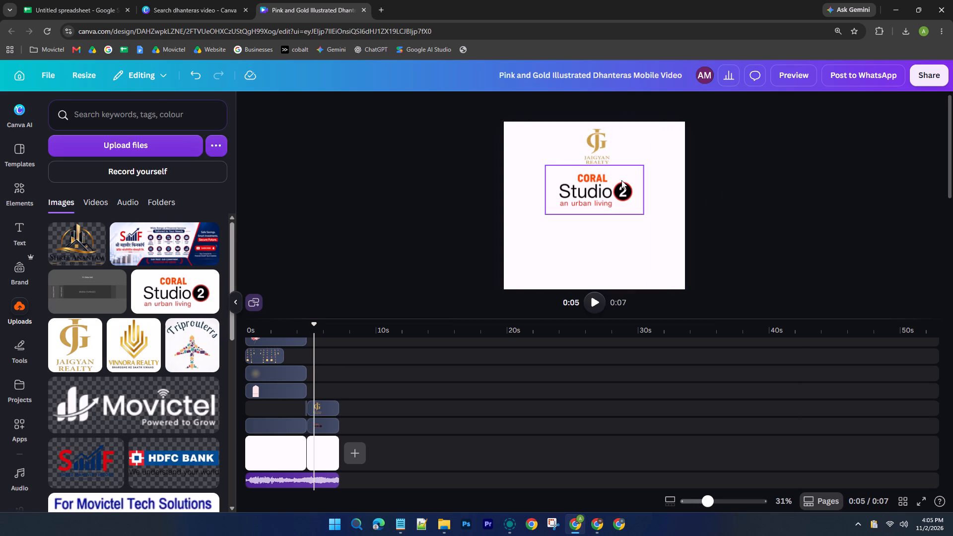
{"action": "left_click_drag", "start_coordinate": [603, 242], "coordinate": [601, 133]}
{"action": "left_click_drag", "start_coordinate": [643, 217], "coordinate": [679, 260]}
{"action": "left_click_drag", "start_coordinate": [546, 251], "coordinate": [538, 260]}
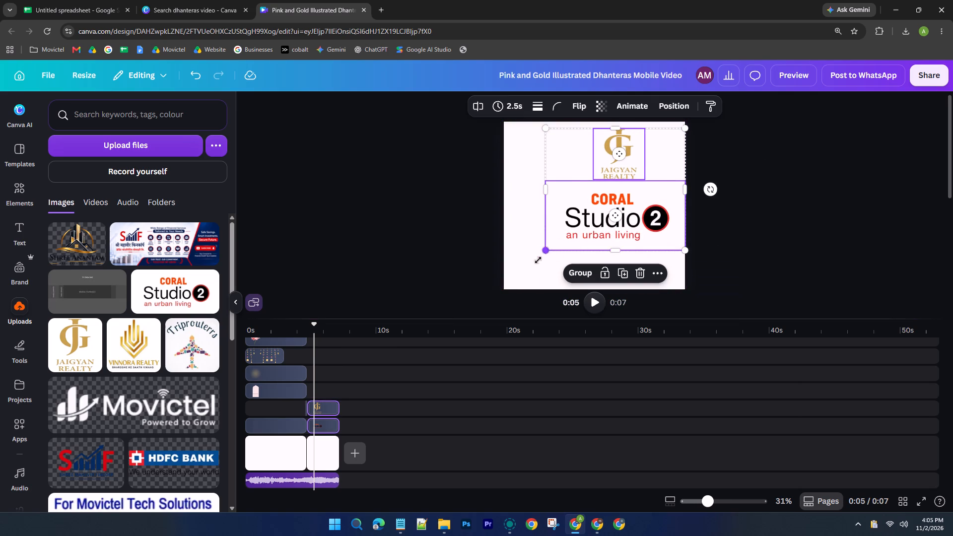
{"action": "left_click_drag", "start_coordinate": [538, 260], "coordinate": [504, 280]}
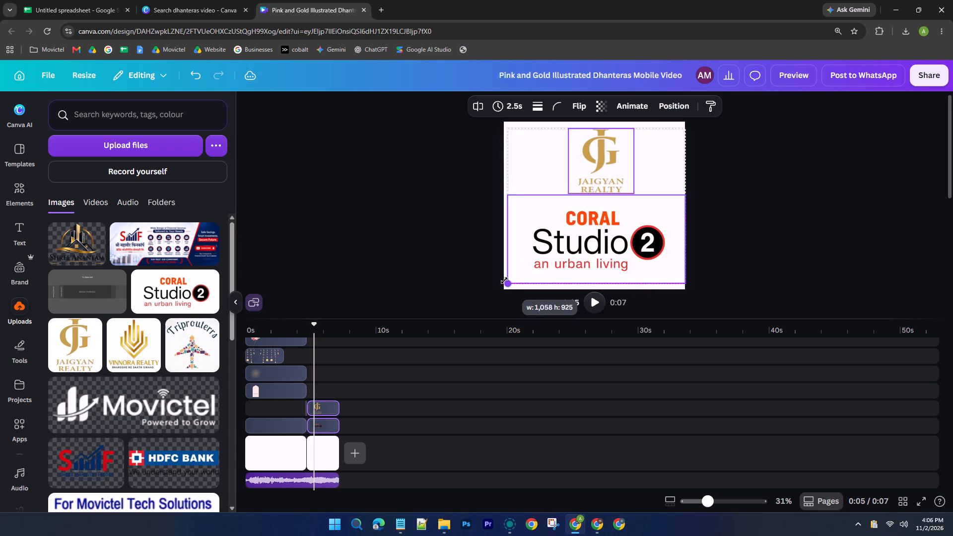
{"action": "left_click_drag", "start_coordinate": [504, 280], "coordinate": [501, 281]}
{"action": "scroll", "coordinate": [745, 213], "scroll_direction": "up", "scroll_amount": 1}
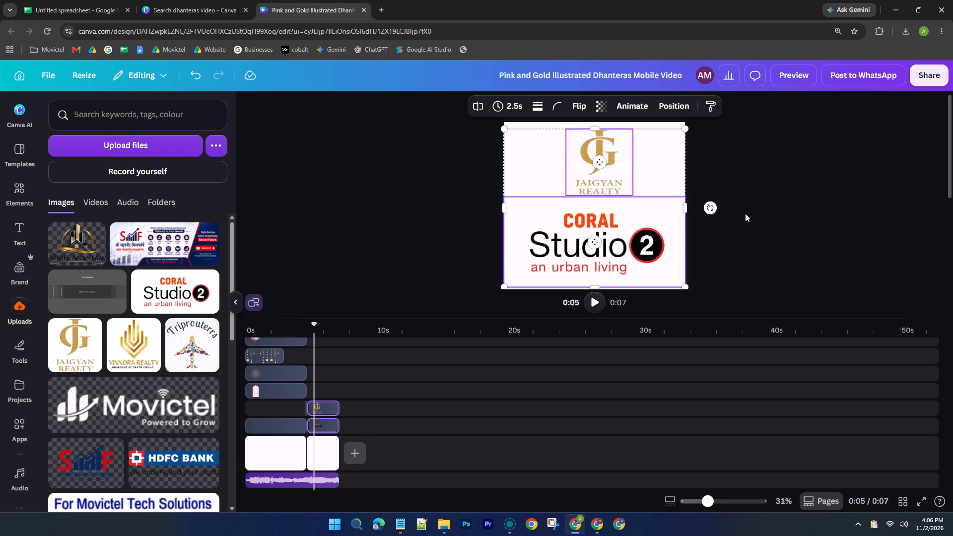
Move both logos down together on the closing page so they sit around its middle, keeping their horizontal position.
{"action": "scroll", "coordinate": [745, 213], "scroll_direction": "down", "scroll_amount": 4, "text": "ctrl"}
{"action": "left_click_drag", "start_coordinate": [612, 187], "coordinate": [612, 203]}
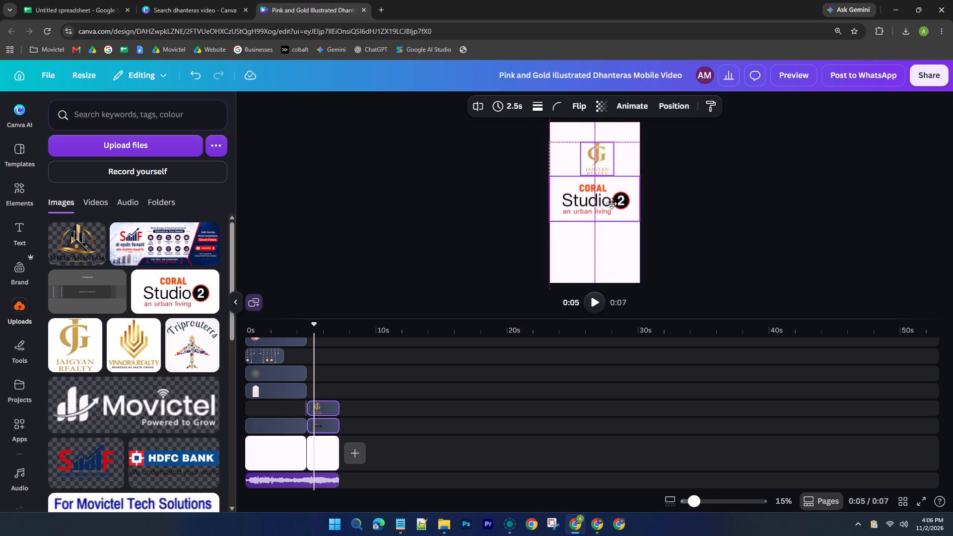
{"action": "left_click_drag", "start_coordinate": [612, 203], "coordinate": [612, 220]}
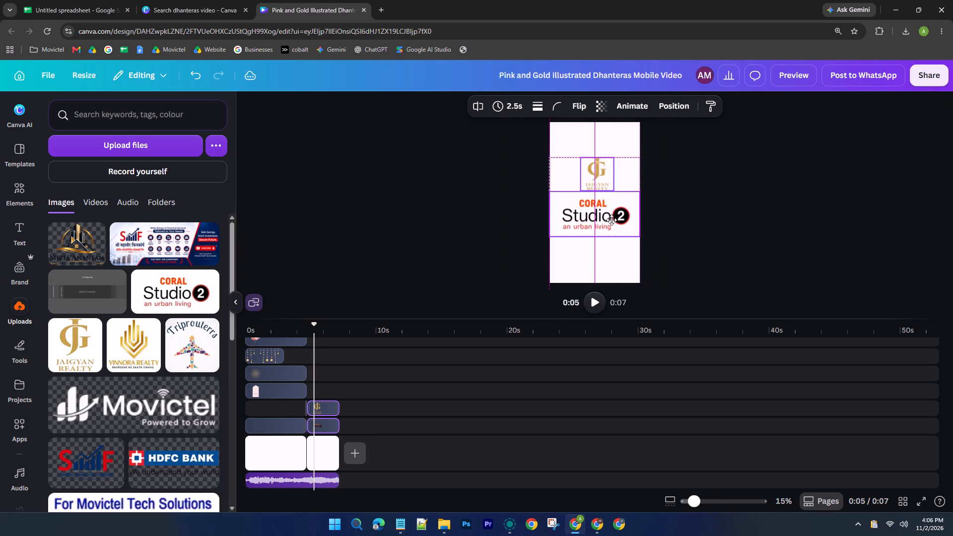
{"action": "left_click_drag", "start_coordinate": [612, 220], "coordinate": [612, 218]}
{"action": "left_click_drag", "start_coordinate": [612, 218], "coordinate": [612, 217]}
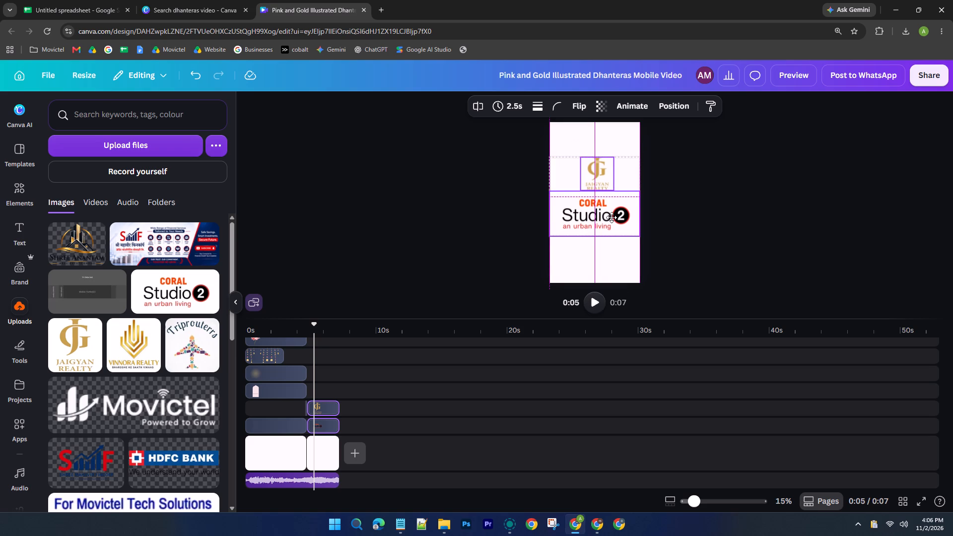
{"action": "left_click_drag", "start_coordinate": [612, 217], "coordinate": [612, 215]}
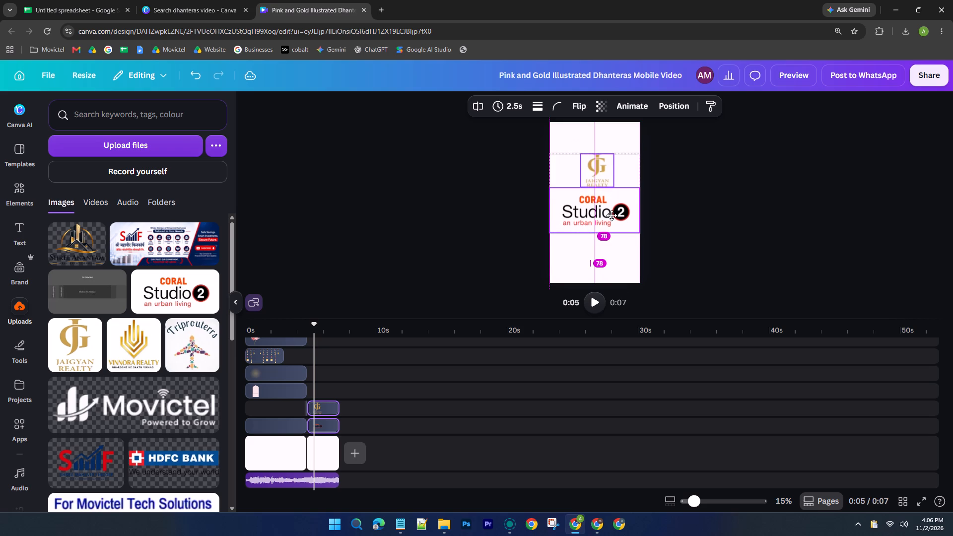
{"action": "left_click_drag", "start_coordinate": [612, 215], "coordinate": [612, 214]}
{"action": "left_click_drag", "start_coordinate": [612, 214], "coordinate": [612, 216]}
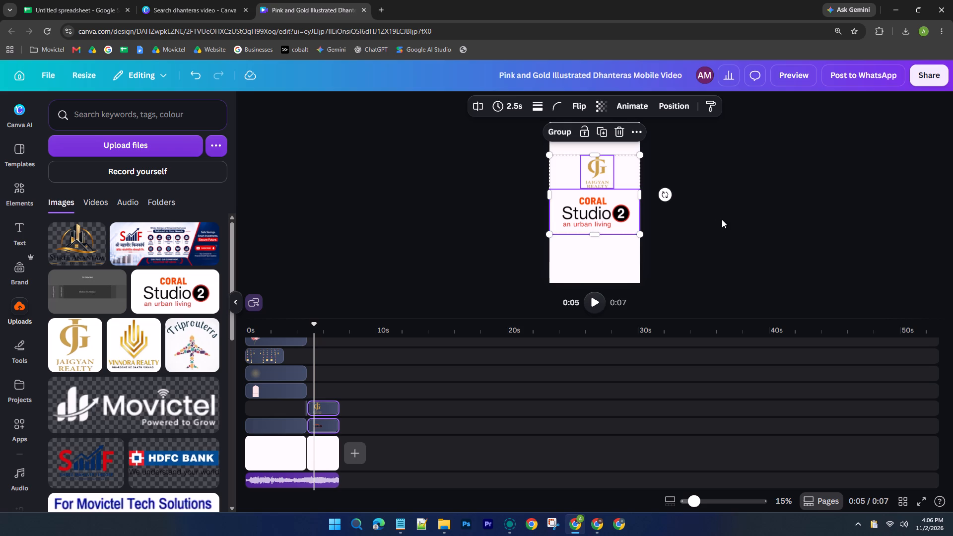
{"action": "left_click", "coordinate": [722, 219]}
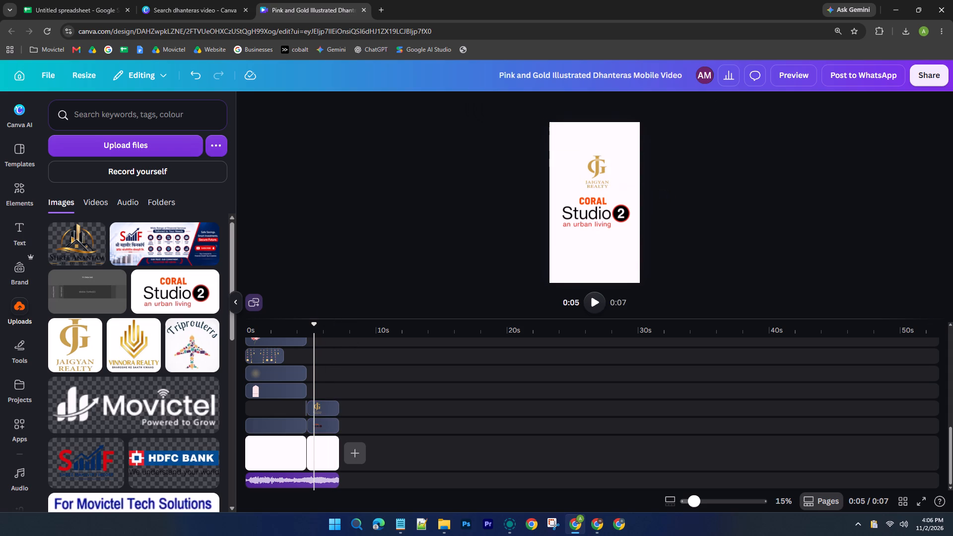
Select the Jaigyan Realty and Coral Studio 2 clips of the closing page and apply the Succession animation to both.
{"action": "left_click", "coordinate": [327, 407]}
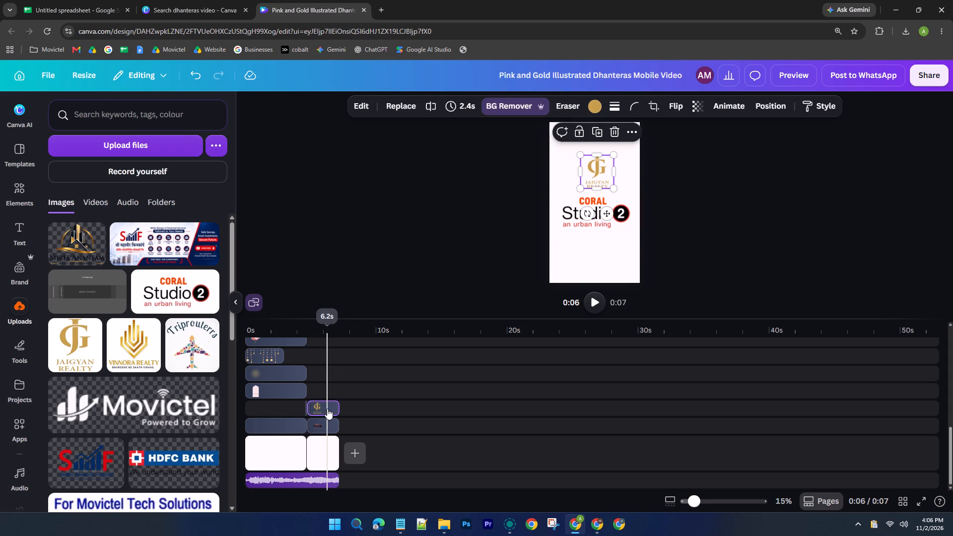
{"action": "left_click", "coordinate": [328, 428], "text": "shift"}
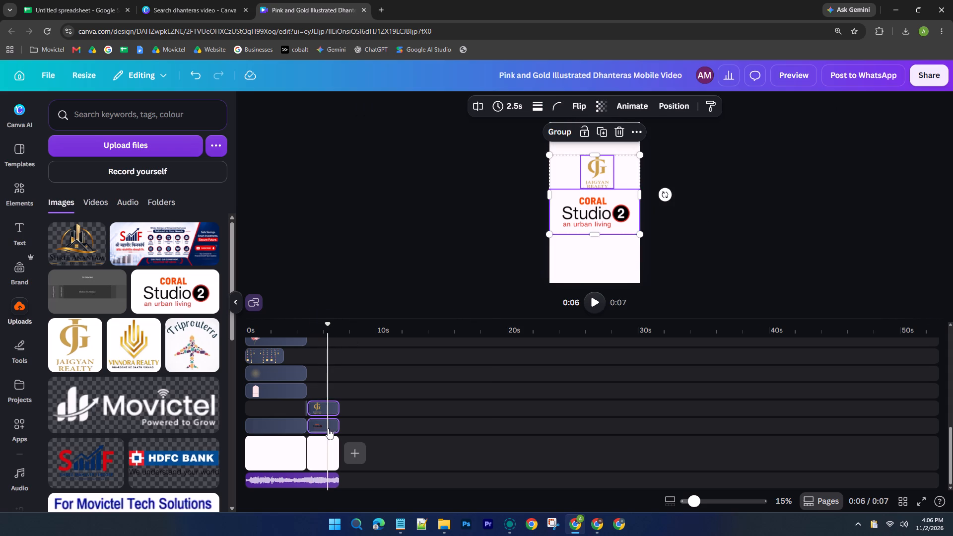
{"action": "right_click", "coordinate": [328, 428]}
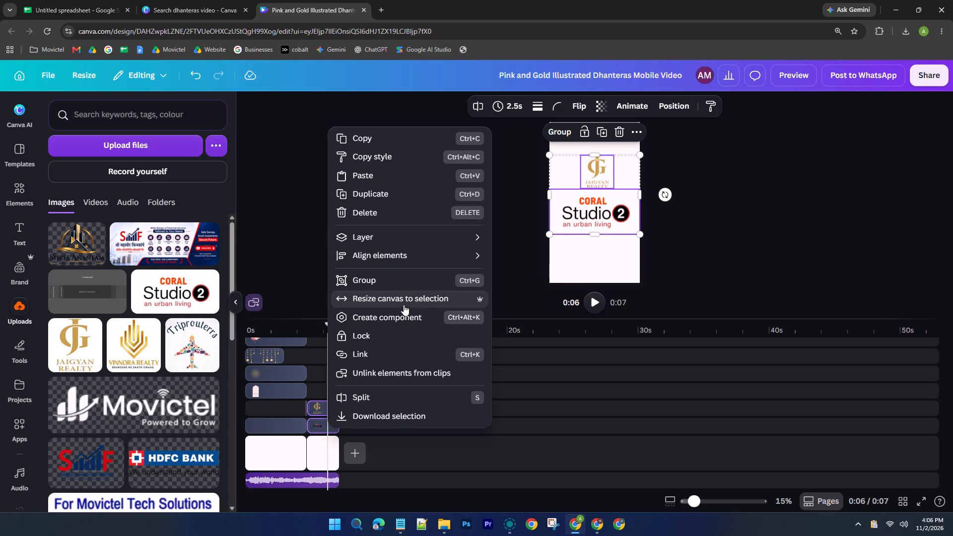
{"action": "left_click", "coordinate": [298, 223]}
{"action": "left_click_drag", "start_coordinate": [328, 325], "coordinate": [204, 330]}
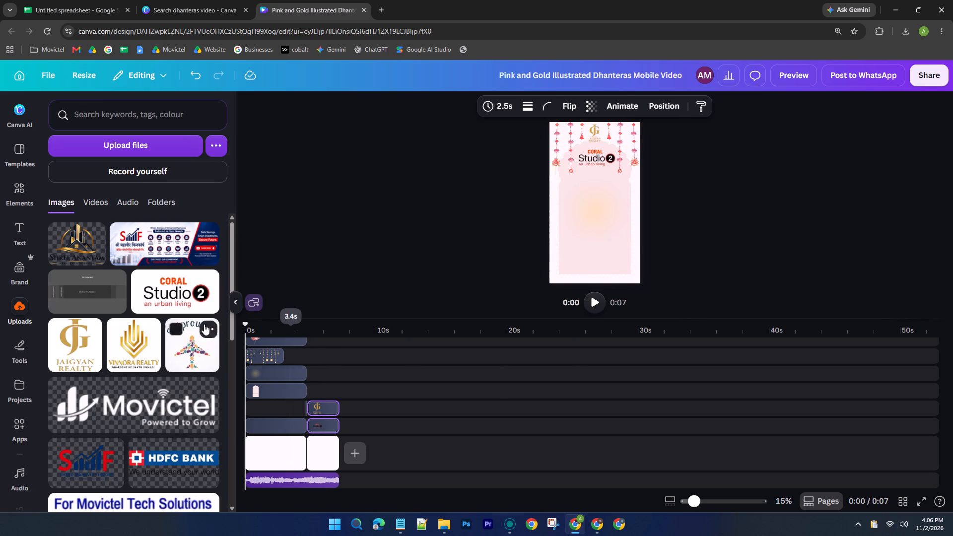
{"action": "scroll", "coordinate": [366, 398], "scroll_direction": "up", "scroll_amount": 5}
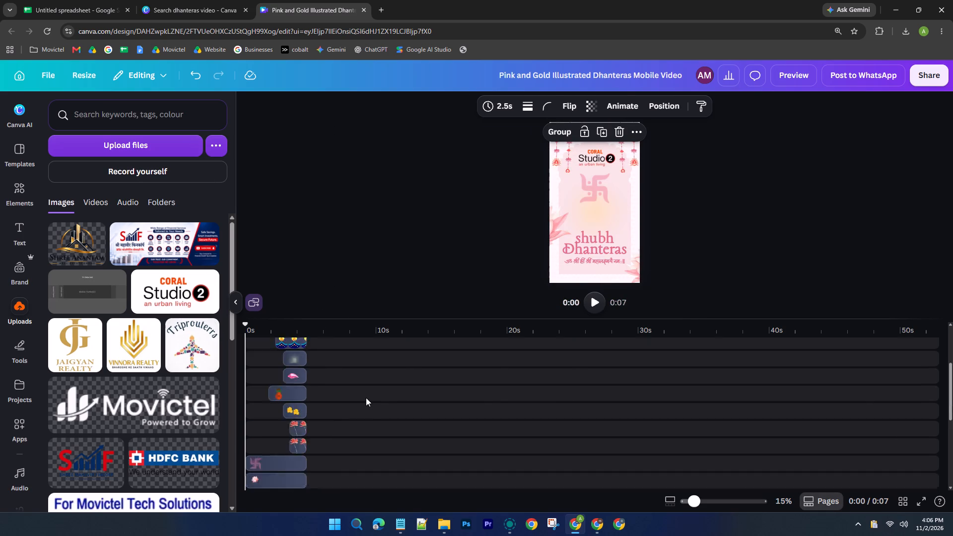
{"action": "scroll", "coordinate": [366, 397], "scroll_direction": "up", "scroll_amount": 4}
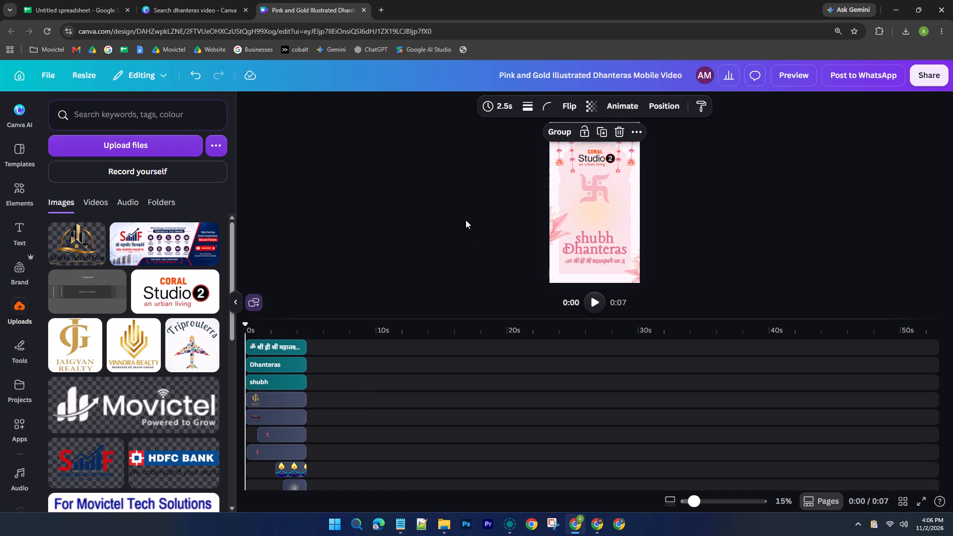
{"action": "scroll", "coordinate": [407, 321], "scroll_direction": "down", "scroll_amount": 4}
{"action": "scroll", "coordinate": [385, 359], "scroll_direction": "down", "scroll_amount": 3}
{"action": "scroll", "coordinate": [361, 397], "scroll_direction": "down", "scroll_amount": 1}
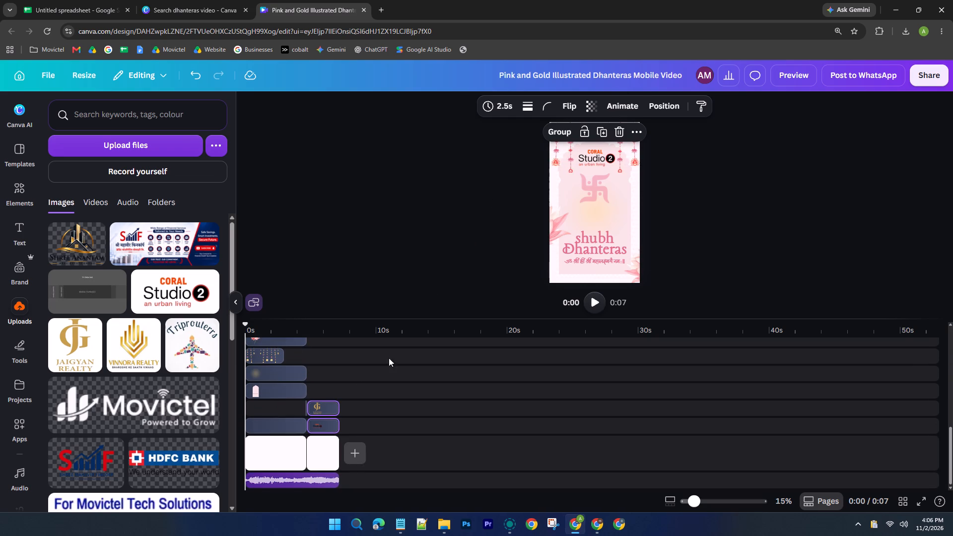
{"action": "left_click", "coordinate": [628, 105]}
{"action": "scroll", "coordinate": [160, 357], "scroll_direction": "down", "scroll_amount": 4}
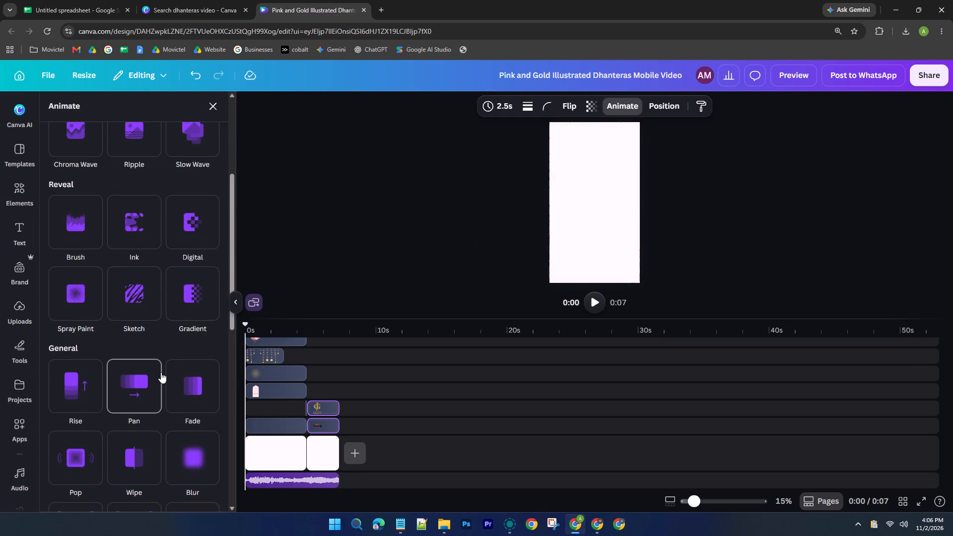
{"action": "scroll", "coordinate": [161, 372], "scroll_direction": "down", "scroll_amount": 1}
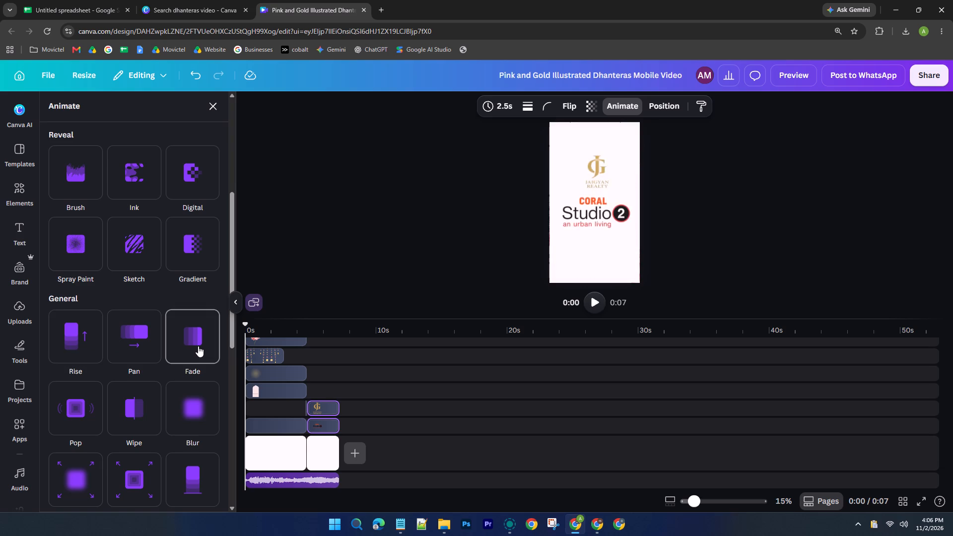
{"action": "scroll", "coordinate": [198, 346], "scroll_direction": "down", "scroll_amount": 2}
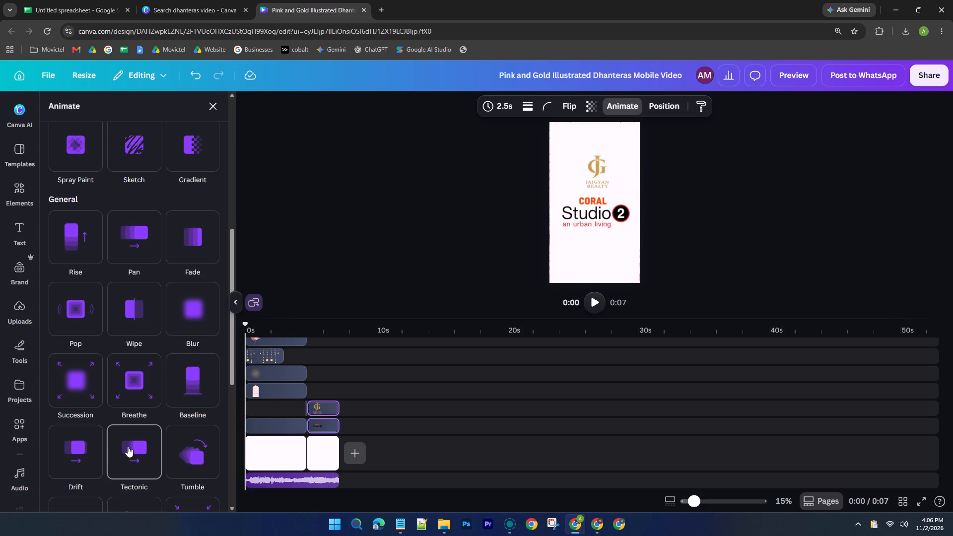
{"action": "left_click", "coordinate": [88, 376]}
Set the logos' Succession animation to slow speed and maximum intensity, and have it play on enter only.
{"action": "scroll", "coordinate": [117, 423], "scroll_direction": "down", "scroll_amount": 1}
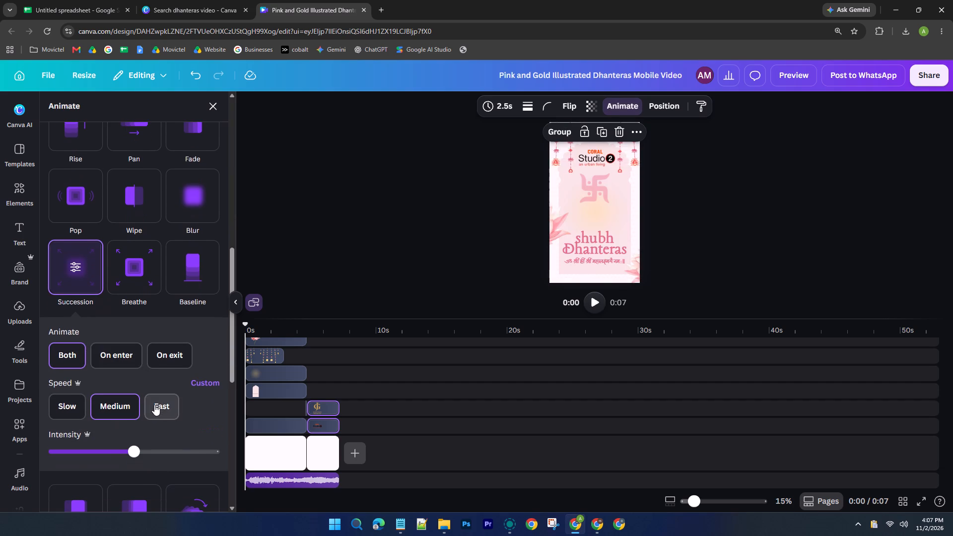
{"action": "left_click", "coordinate": [68, 415]}
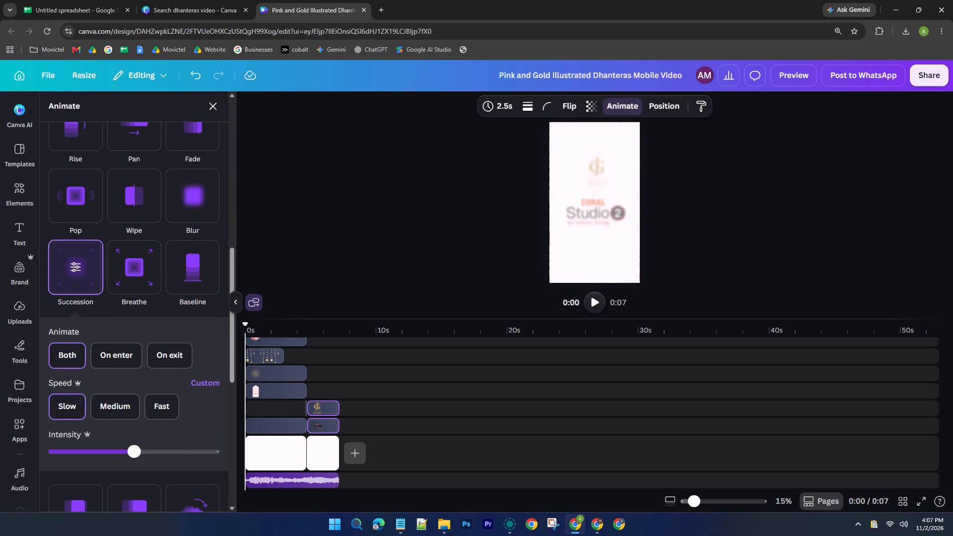
{"action": "left_click_drag", "start_coordinate": [135, 453], "coordinate": [304, 445]}
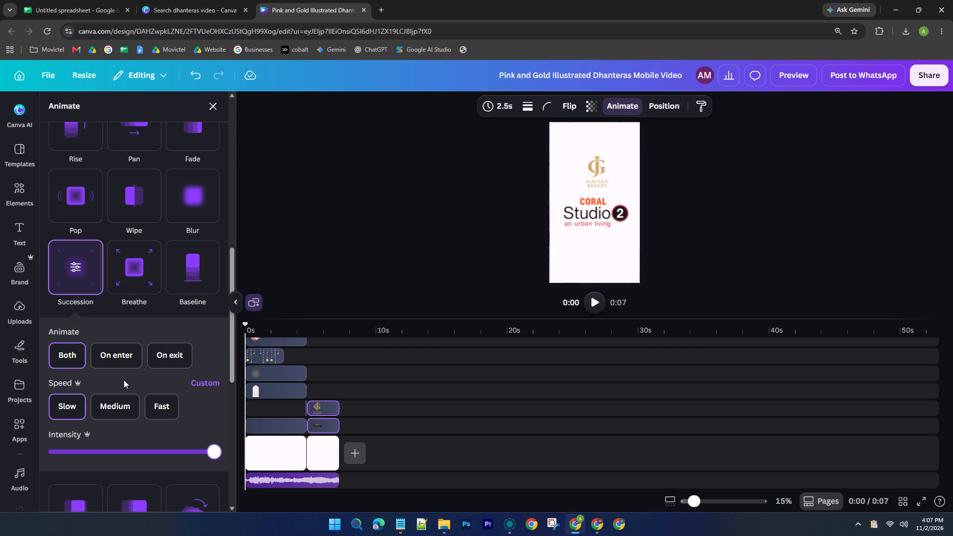
{"action": "left_click", "coordinate": [134, 363]}
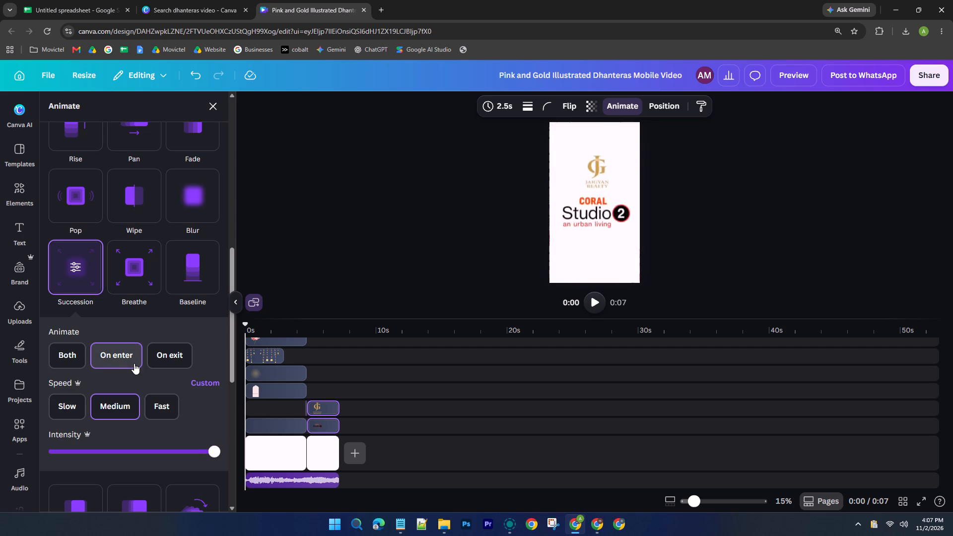
Preview the whole video to check the logo animation on the closing page.
{"action": "left_click", "coordinate": [829, 503]}
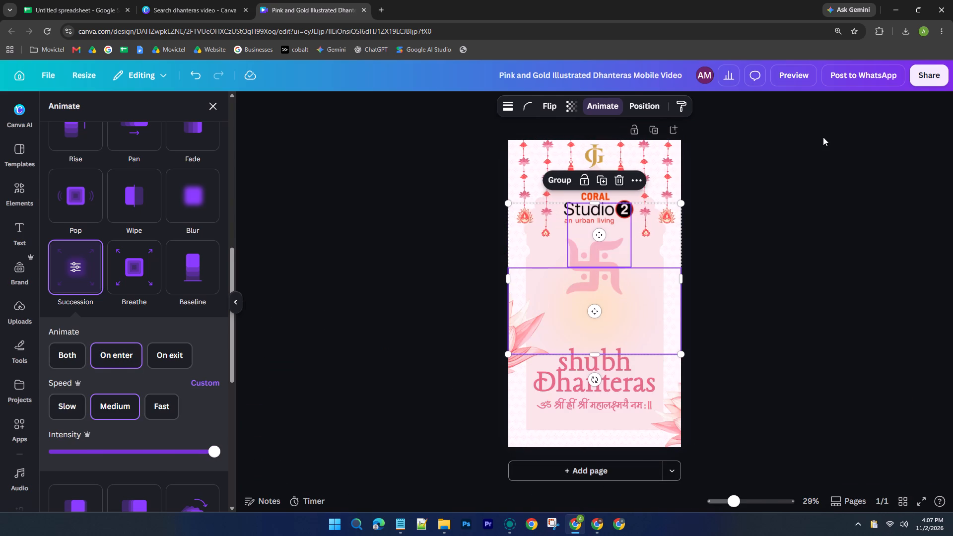
{"action": "left_click", "coordinate": [823, 137]}
{"action": "left_click", "coordinate": [804, 73]}
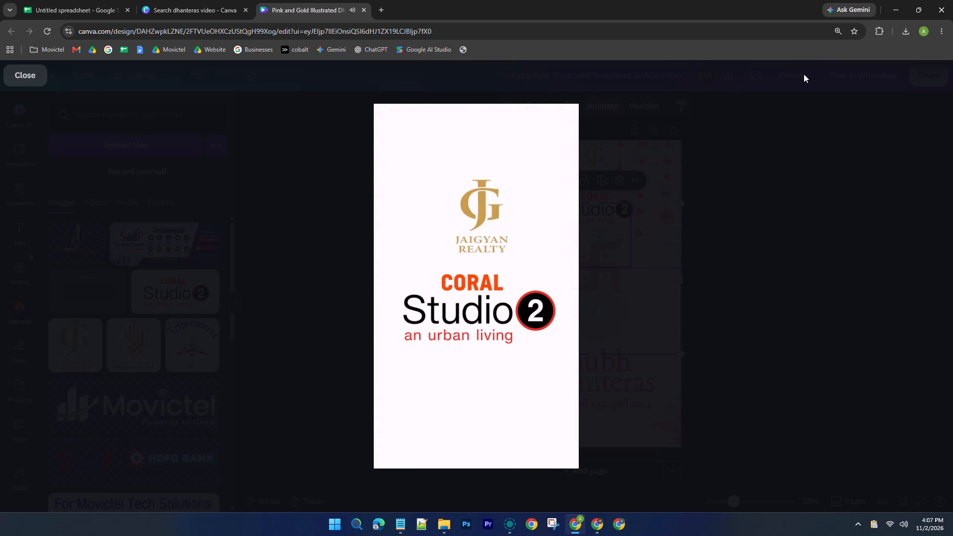
{"action": "left_click", "coordinate": [801, 108]}
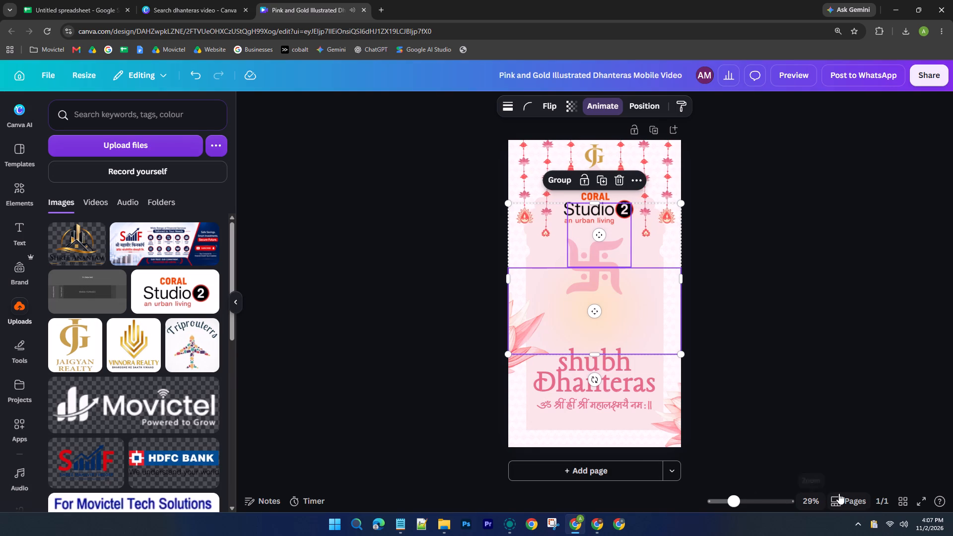
Move the Jaigyan Realty logo on the closing page slightly left and up, centred above the Studio lettering with a small gap.
{"action": "left_click", "coordinate": [839, 493]}
{"action": "left_click", "coordinate": [329, 407]}
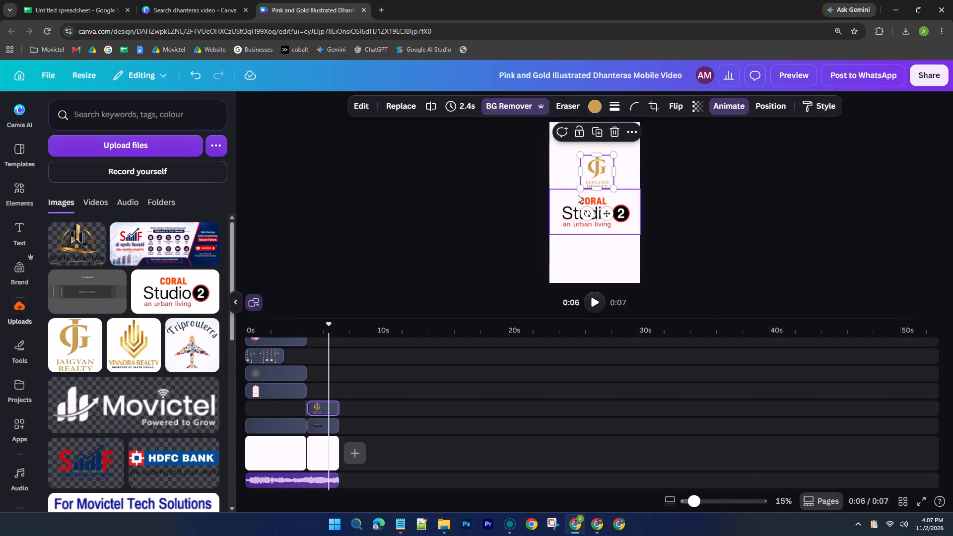
{"action": "scroll", "coordinate": [700, 171], "scroll_direction": "up", "scroll_amount": 1}
{"action": "left_click_drag", "start_coordinate": [598, 171], "coordinate": [595, 171]}
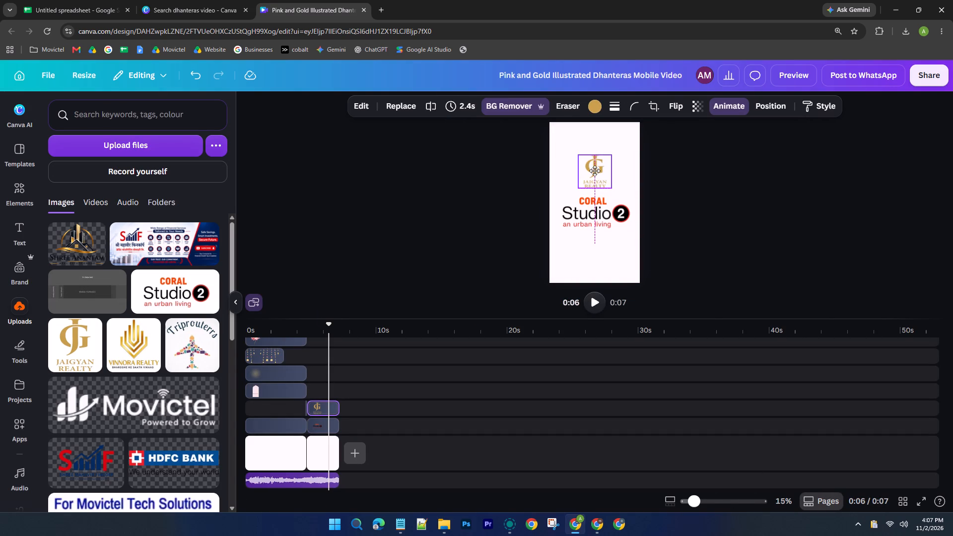
{"action": "left_click_drag", "start_coordinate": [595, 171], "coordinate": [588, 170]}
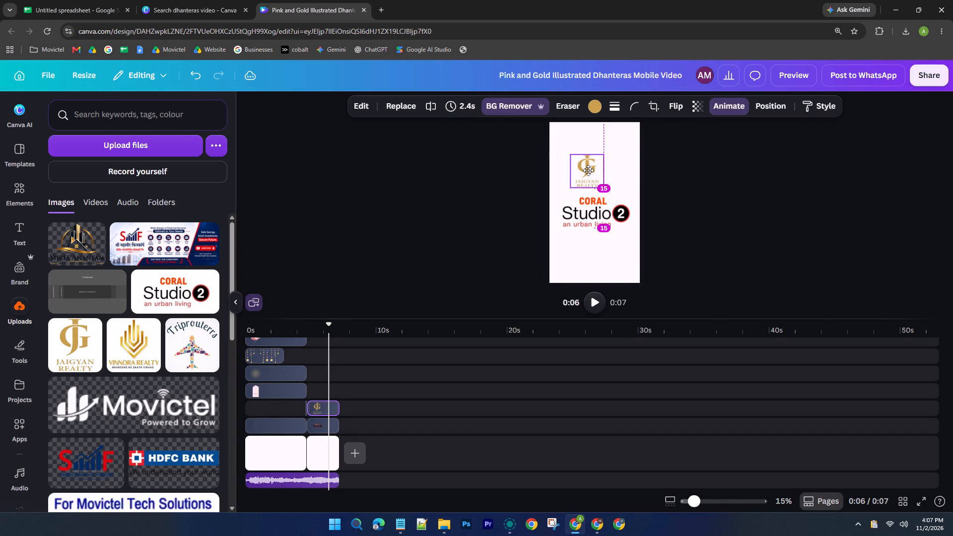
{"action": "left_click_drag", "start_coordinate": [588, 170], "coordinate": [591, 170]}
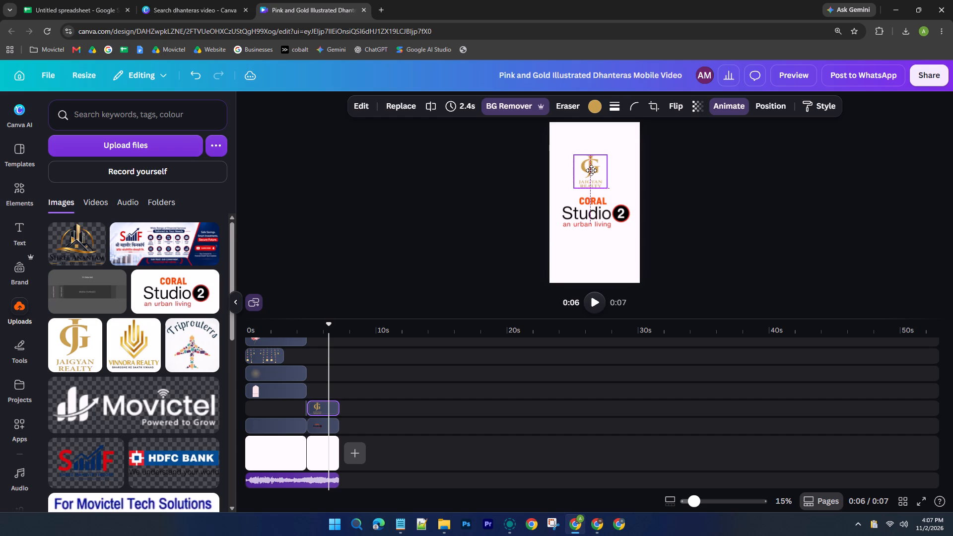
{"action": "left_click_drag", "start_coordinate": [591, 170], "coordinate": [592, 169]}
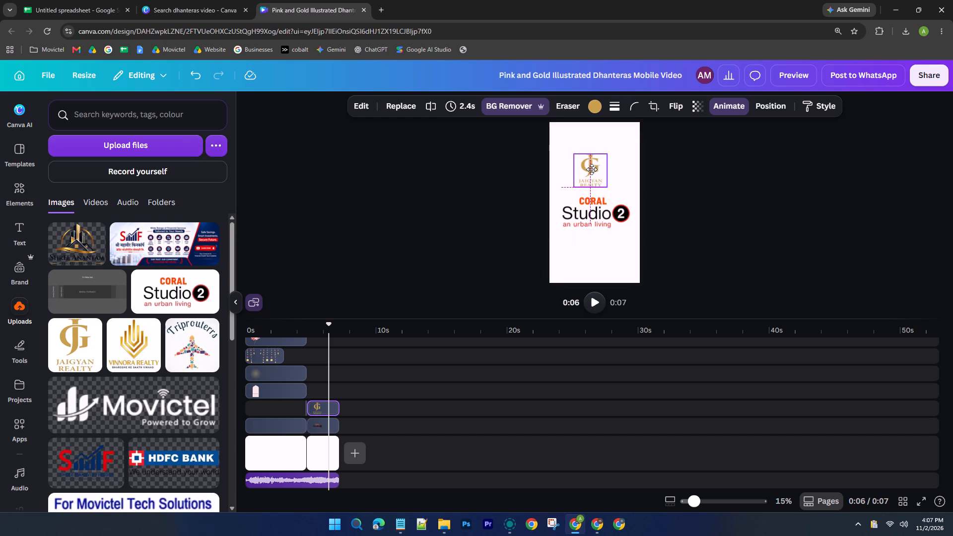
{"action": "left_click_drag", "start_coordinate": [592, 169], "coordinate": [592, 166]}
{"action": "left_click", "coordinate": [715, 177]}
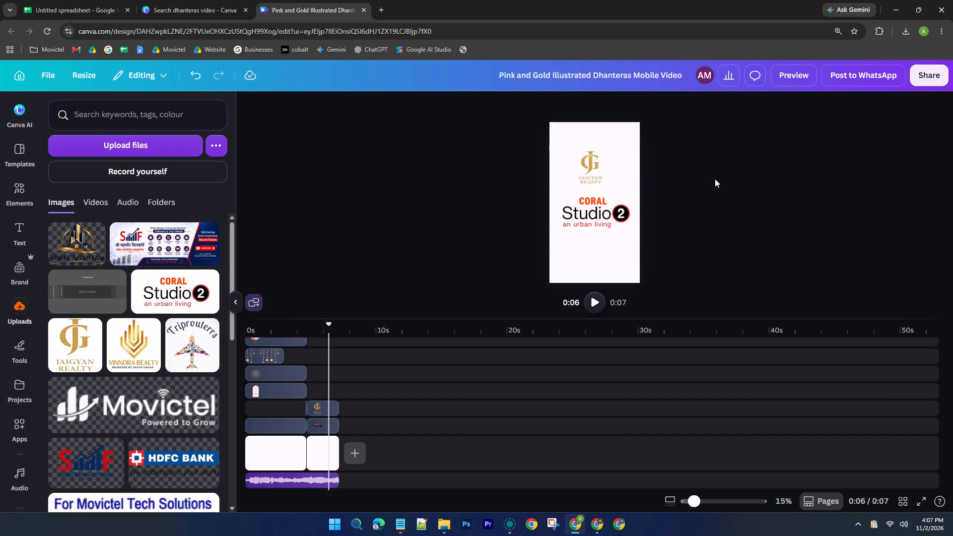
Add a pink lotus graphic to the closing page, shrink it to under half the page width, and place it in the bottom-left corner.
{"action": "scroll", "coordinate": [722, 198], "scroll_direction": "up", "scroll_amount": 1}
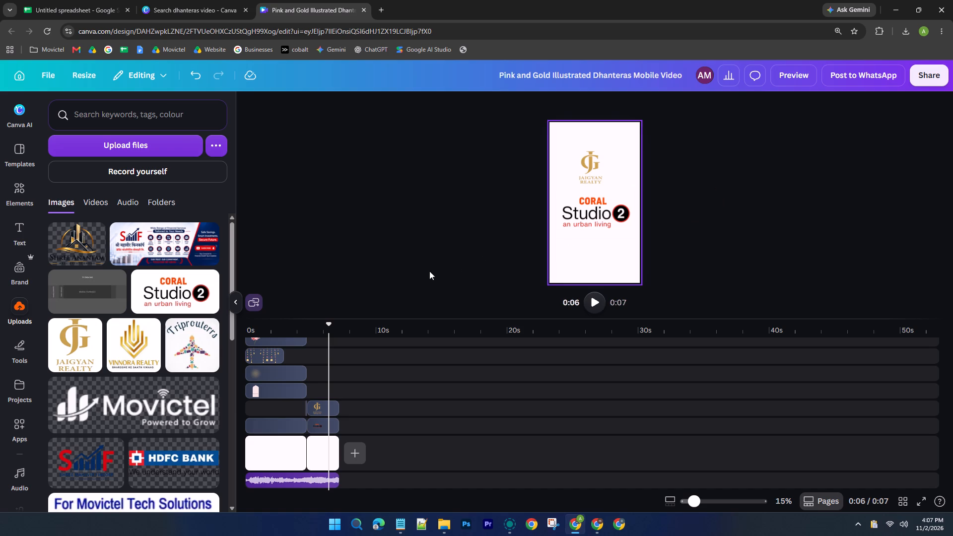
{"action": "left_click", "coordinate": [26, 198]}
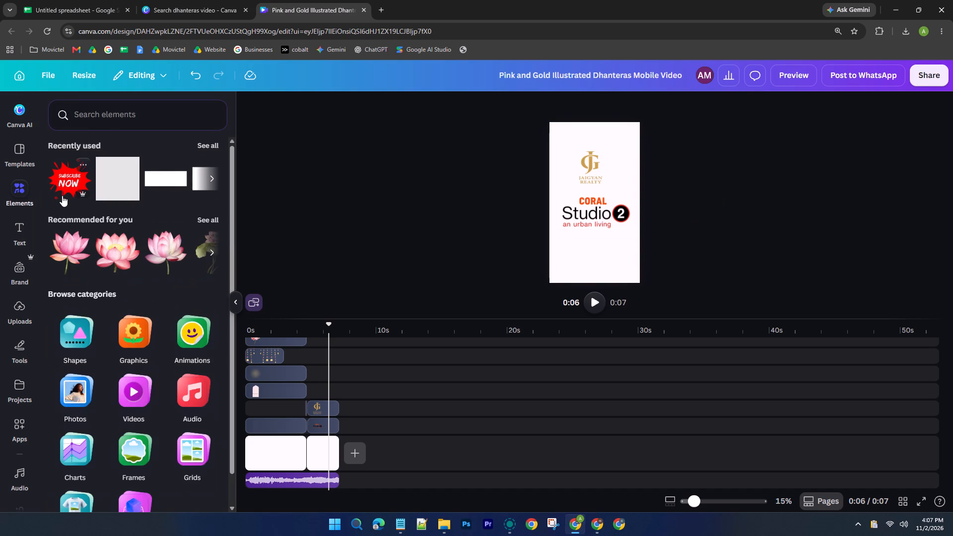
{"action": "left_click", "coordinate": [74, 261]}
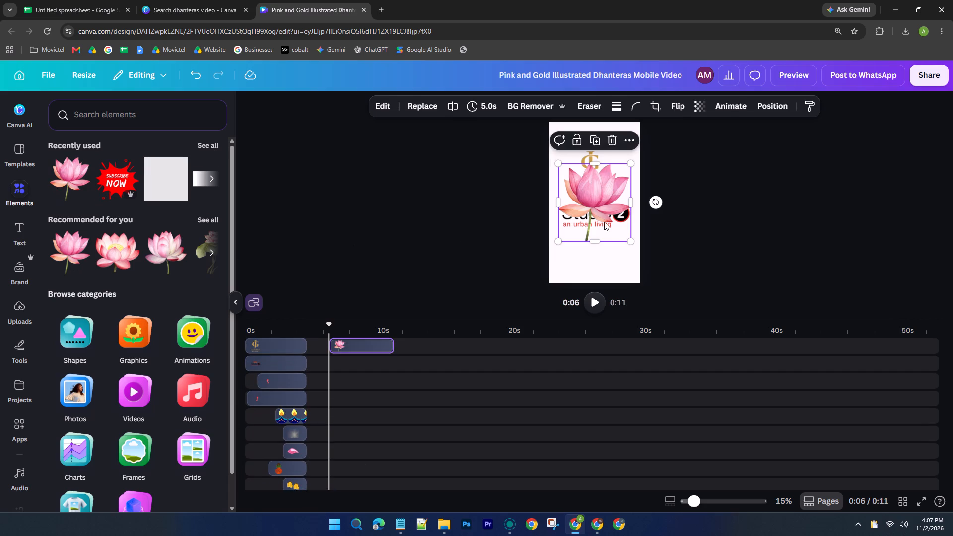
{"action": "left_click_drag", "start_coordinate": [609, 236], "coordinate": [595, 280]}
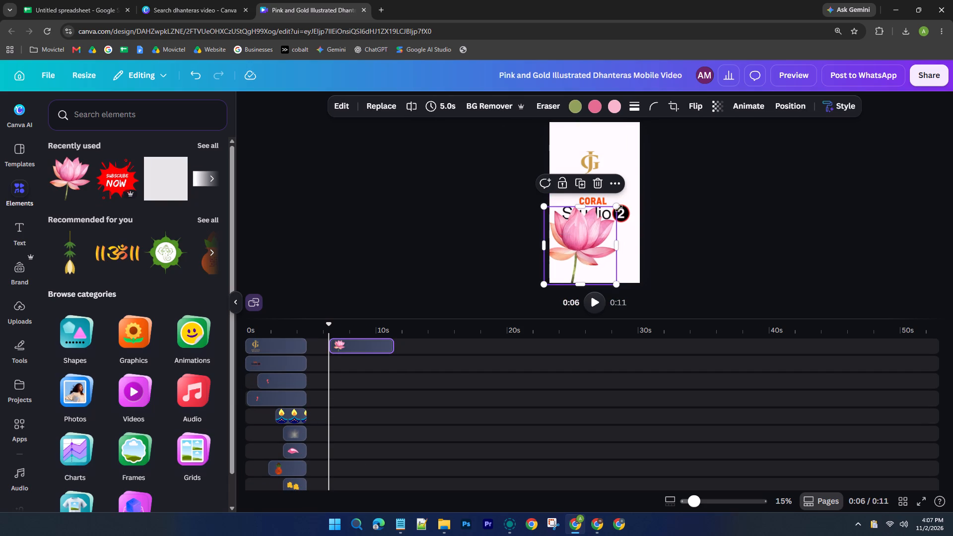
{"action": "left_click_drag", "start_coordinate": [617, 207], "coordinate": [589, 257]}
{"action": "left_click_drag", "start_coordinate": [557, 266], "coordinate": [567, 267]}
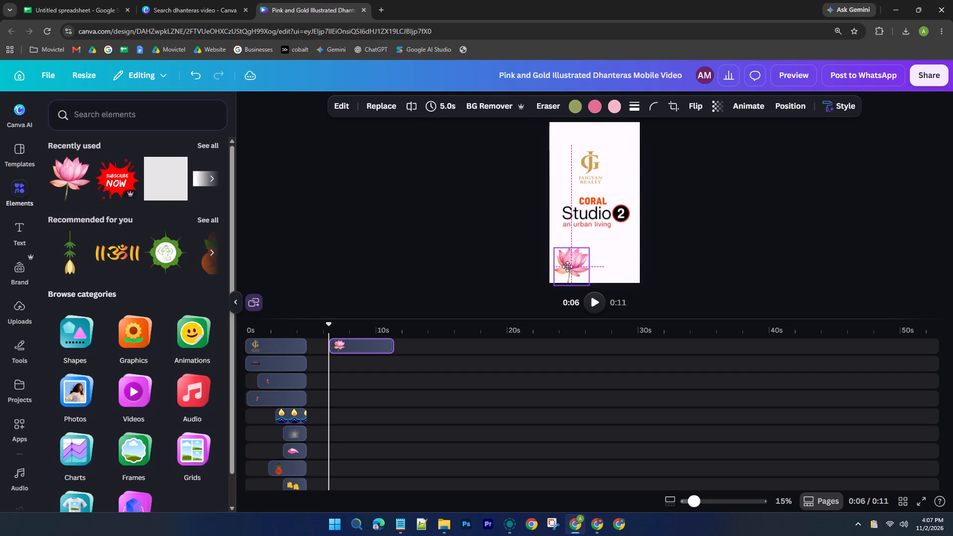
{"action": "left_click_drag", "start_coordinate": [567, 267], "coordinate": [565, 267]}
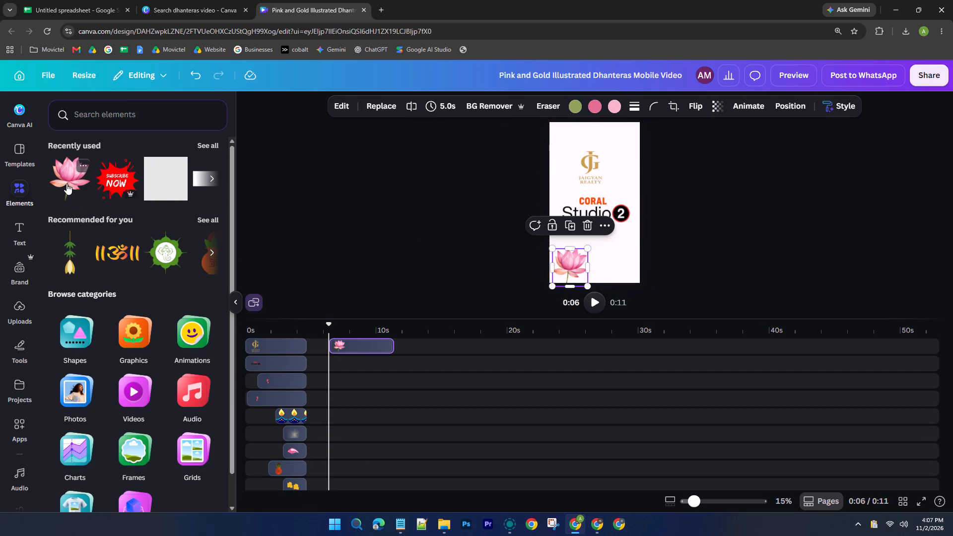
Add a second identical lotus and place it in the bottom-right corner, level with the first.
{"action": "left_click", "coordinate": [67, 184]}
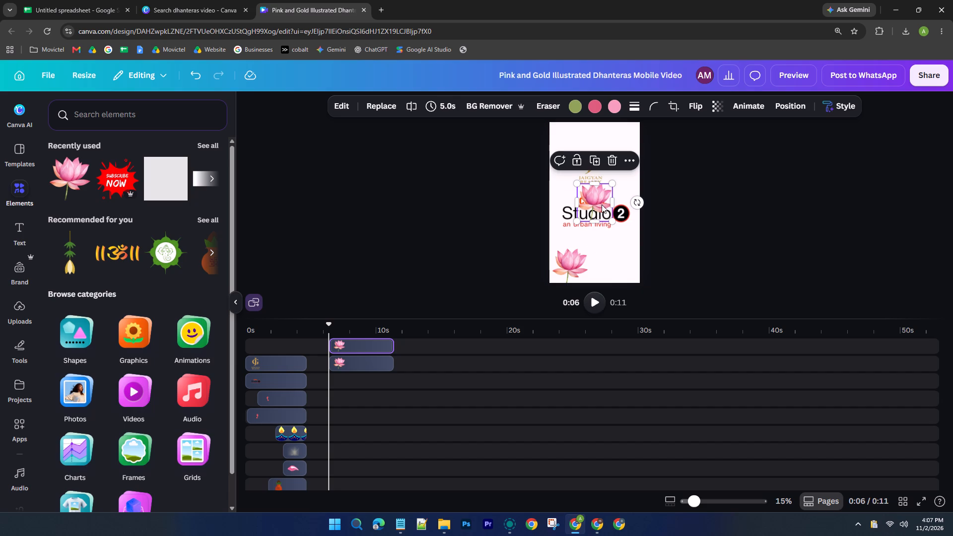
{"action": "left_click_drag", "start_coordinate": [604, 211], "coordinate": [623, 276]}
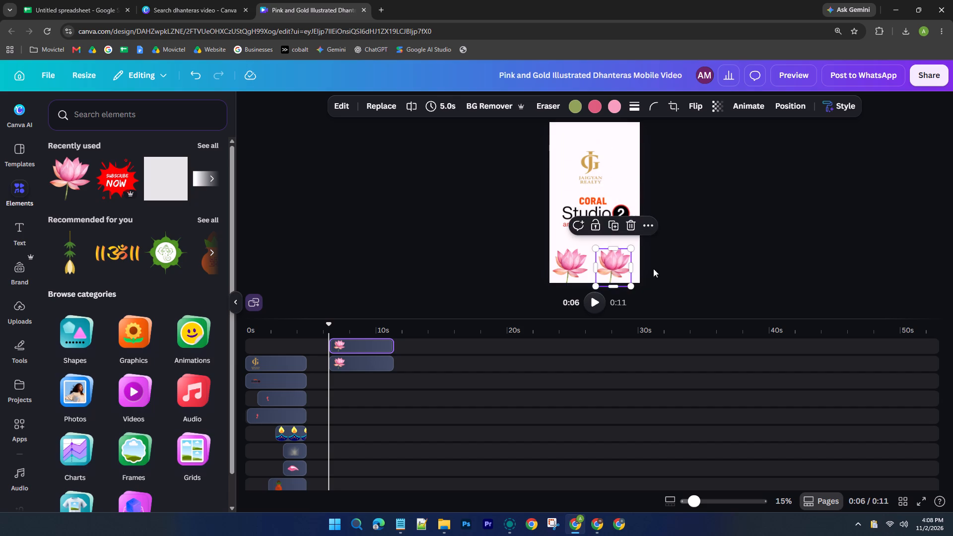
{"action": "left_click", "coordinate": [714, 253]}
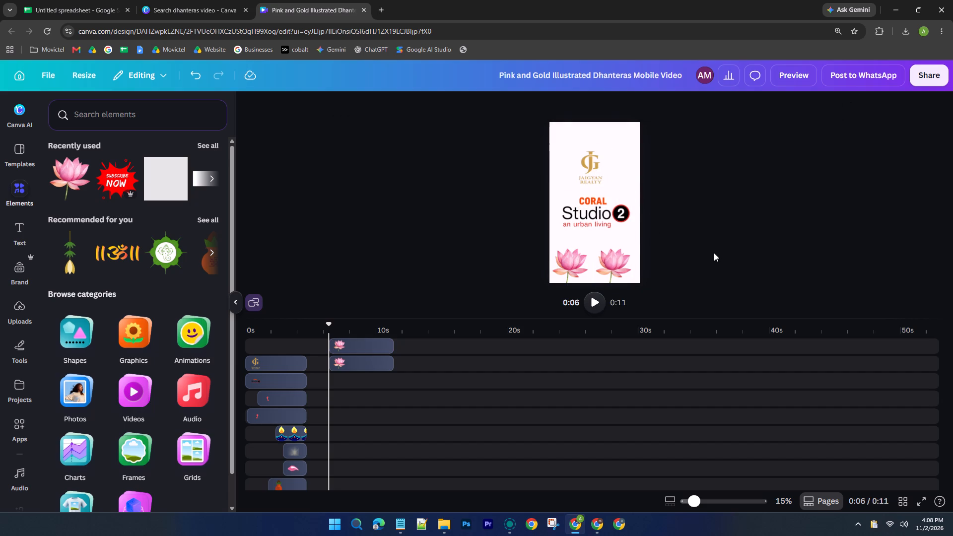
Add the golden Om graphic and place it at the top of the closing page, above the Jaigyan Realty logo.
{"action": "left_click", "coordinate": [118, 257]}
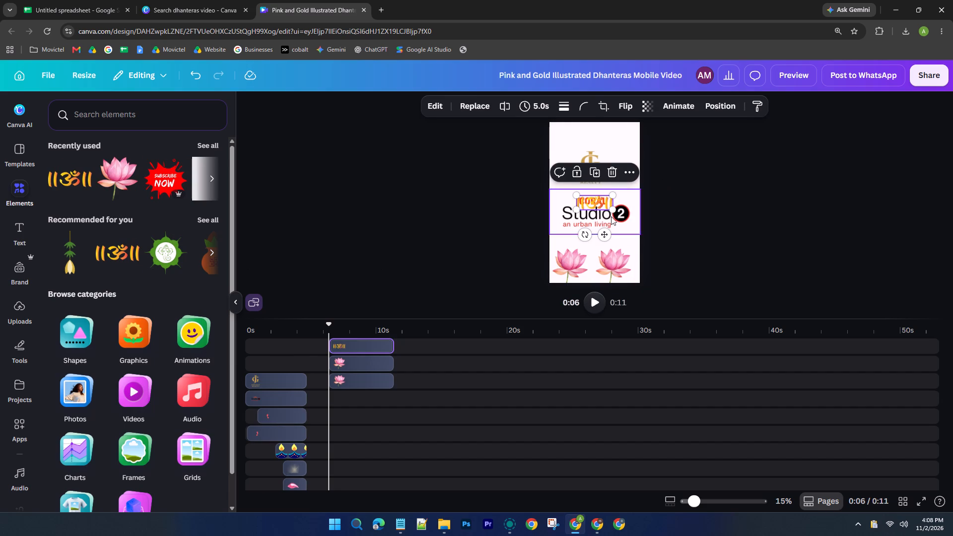
{"action": "left_click_drag", "start_coordinate": [593, 203], "coordinate": [591, 132]}
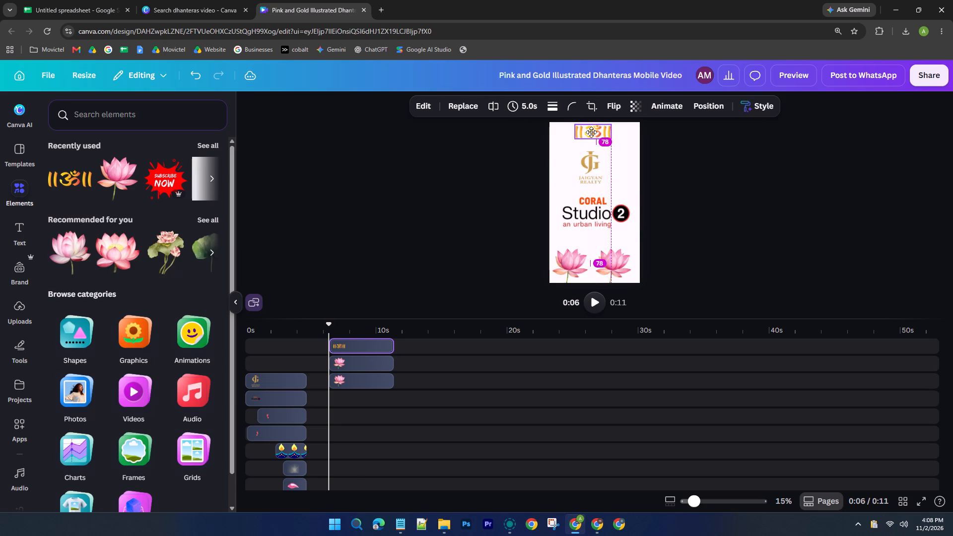
{"action": "left_click_drag", "start_coordinate": [591, 132], "coordinate": [591, 132]}
{"action": "left_click_drag", "start_coordinate": [591, 132], "coordinate": [589, 132]}
{"action": "left_click", "coordinate": [752, 154]}
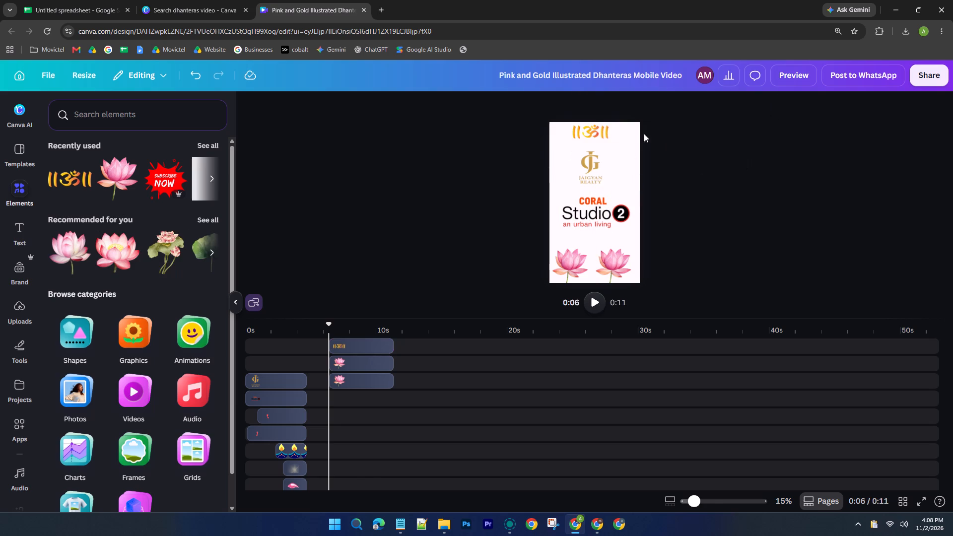
Shrink the Om graphic to about 300 px wide and centre it above the Jaigyan Realty logo near the page's top edge.
{"action": "scroll", "coordinate": [635, 128], "scroll_direction": "up", "scroll_amount": 6, "text": "ctrl"}
{"action": "left_click_drag", "start_coordinate": [597, 144], "coordinate": [603, 146]}
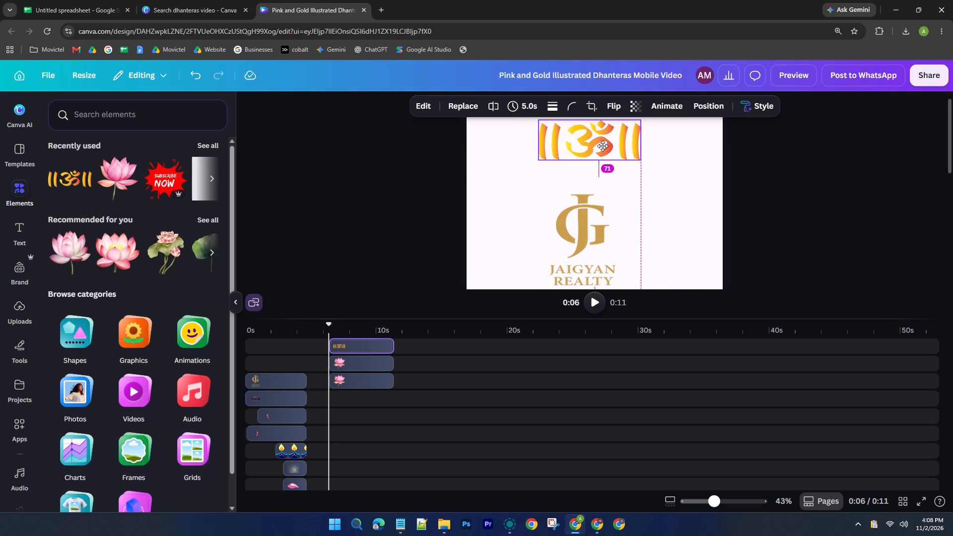
{"action": "left_click_drag", "start_coordinate": [603, 146], "coordinate": [609, 146]}
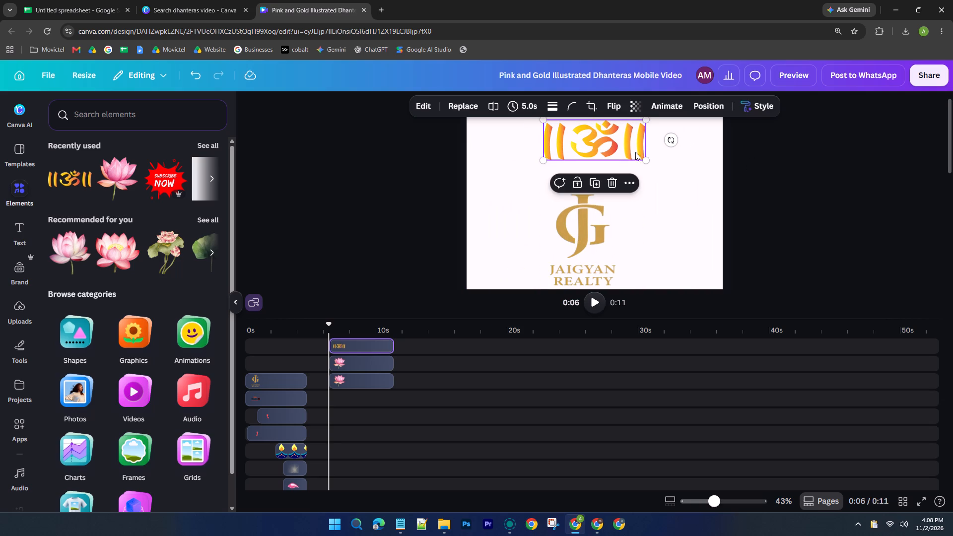
{"action": "left_click_drag", "start_coordinate": [646, 160], "coordinate": [615, 137], "text": "ctrl"}
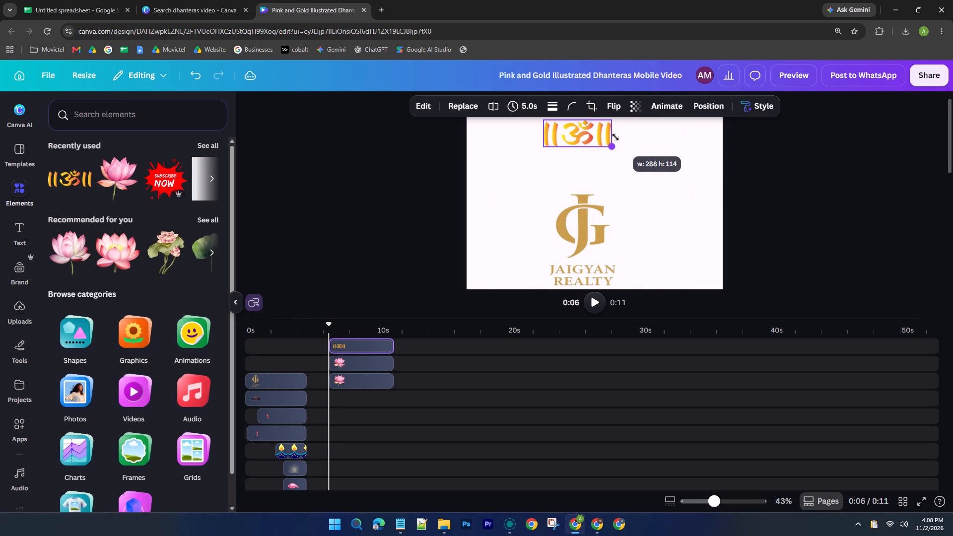
{"action": "left_click_drag", "start_coordinate": [615, 137], "coordinate": [619, 139], "text": "ctrl"}
{"action": "scroll", "coordinate": [832, 159], "scroll_direction": "up", "scroll_amount": 1}
{"action": "left_click", "coordinate": [582, 144]}
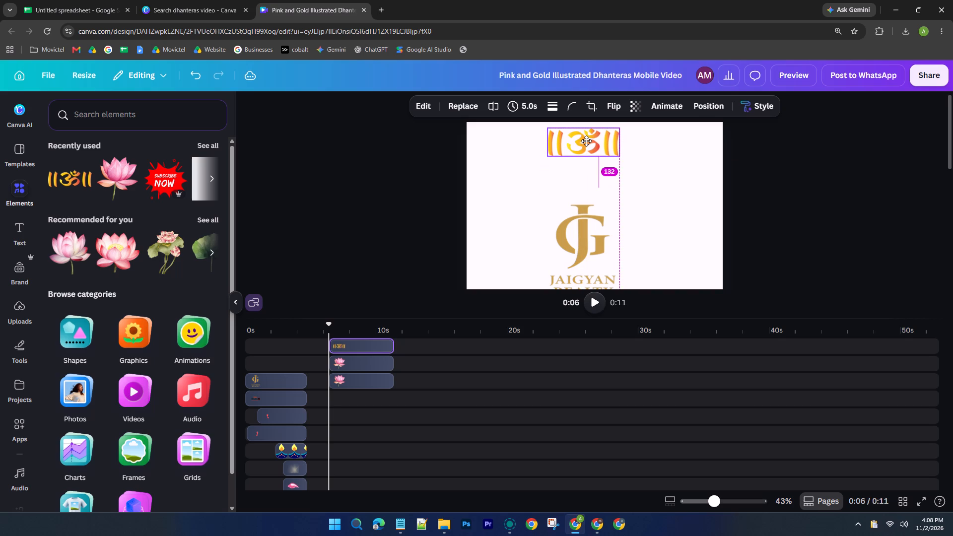
{"action": "left_click", "coordinate": [795, 172]}
{"action": "scroll", "coordinate": [795, 172], "scroll_direction": "down", "scroll_amount": 2}
{"action": "scroll", "coordinate": [795, 172], "scroll_direction": "down", "scroll_amount": 2, "text": "ctrl"}
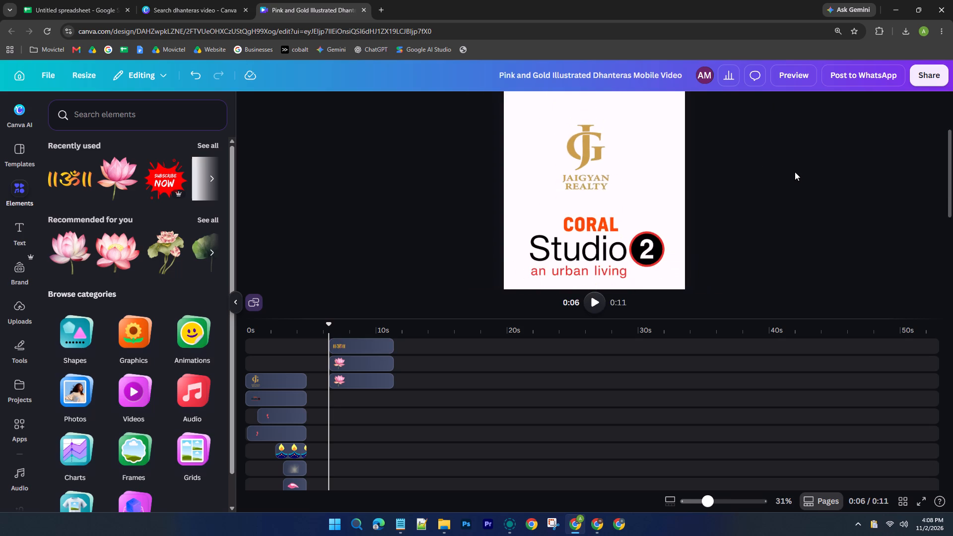
{"action": "scroll", "coordinate": [795, 172], "scroll_direction": "down", "scroll_amount": 3, "text": "ctrl"}
{"action": "scroll", "coordinate": [795, 172], "scroll_direction": "down", "scroll_amount": 1}
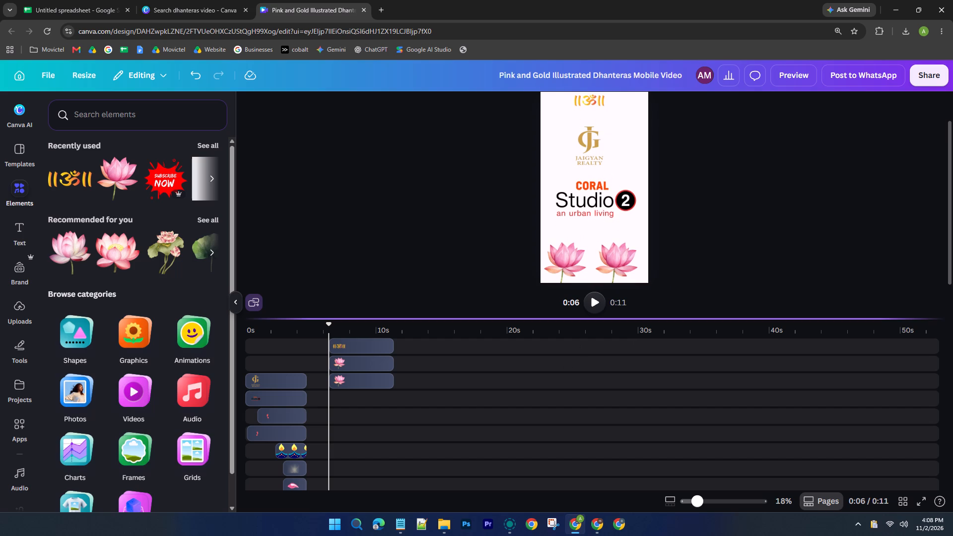
Preview the whole video to check how the lotus and Om decorations appear on the closing page.
{"action": "left_click", "coordinate": [818, 499]}
{"action": "left_click", "coordinate": [768, 335]}
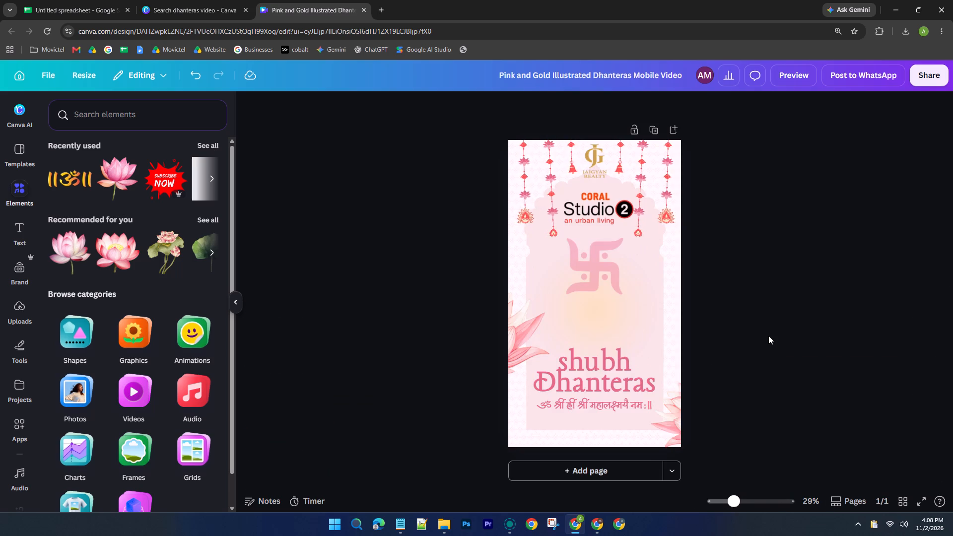
{"action": "left_click", "coordinate": [793, 82]}
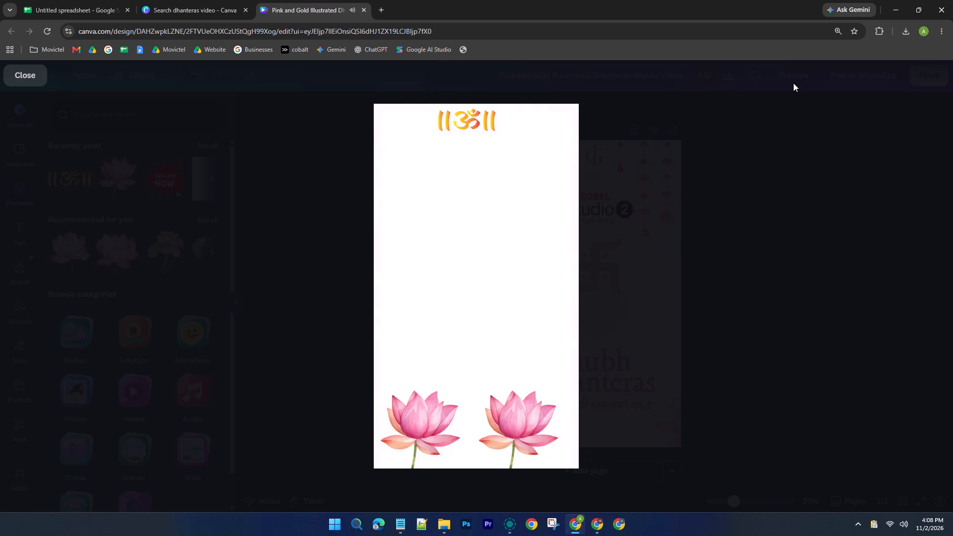
{"action": "left_click_drag", "start_coordinate": [781, 75], "coordinate": [781, 70]}
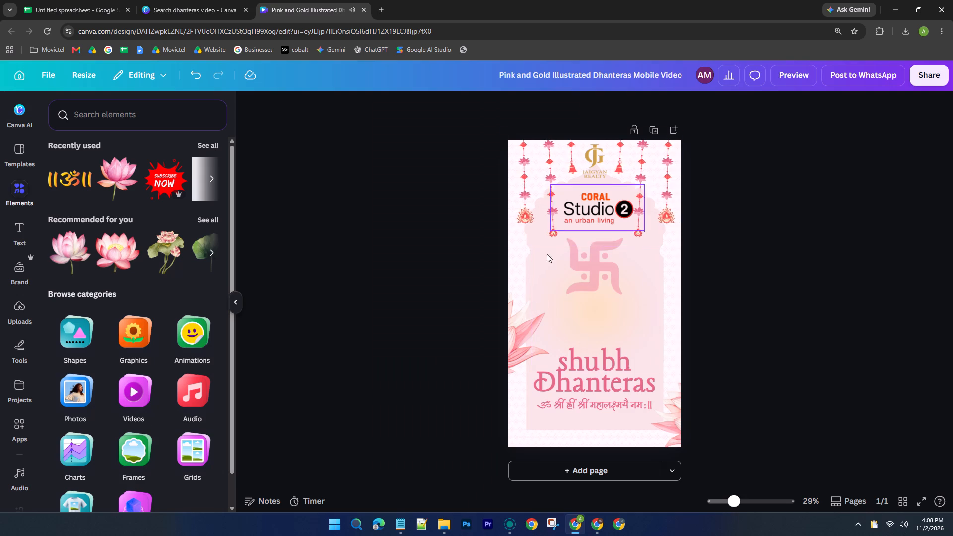
Move the Om clip and both lotus clips earlier on the timeline, aligning their starts at about 5 s near the closing page's beginning.
{"action": "left_click", "coordinate": [852, 500]}
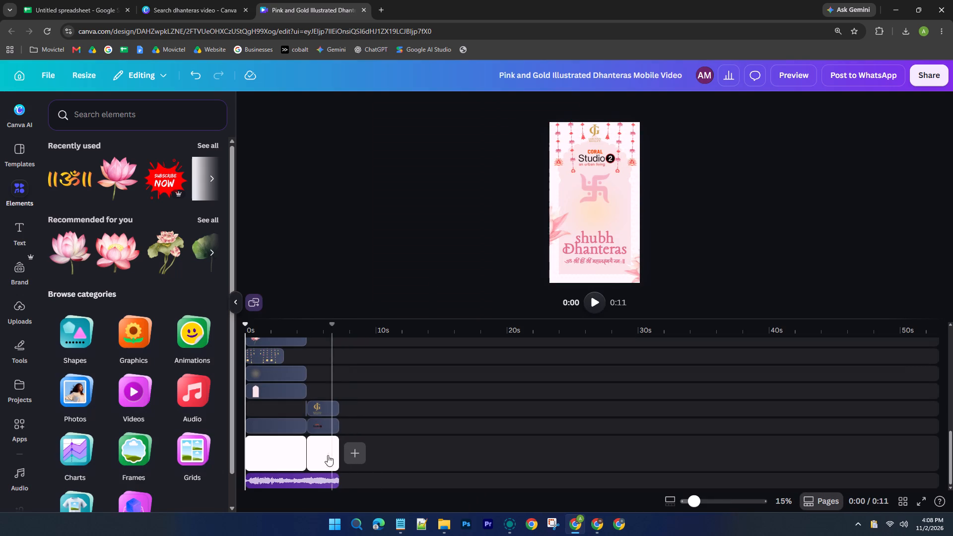
{"action": "scroll", "coordinate": [319, 399], "scroll_direction": "up", "scroll_amount": 8}
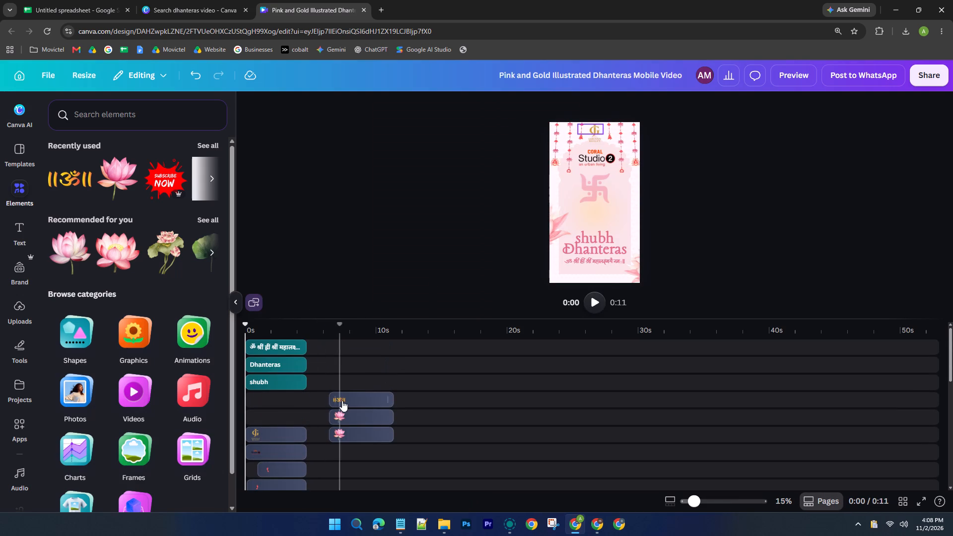
{"action": "left_click_drag", "start_coordinate": [342, 401], "coordinate": [322, 400]}
{"action": "left_click_drag", "start_coordinate": [358, 417], "coordinate": [340, 417]}
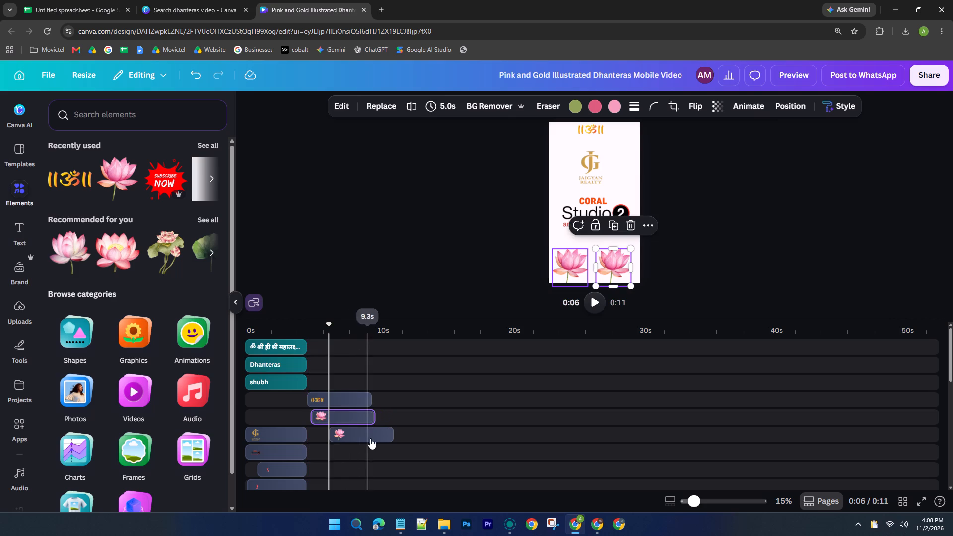
{"action": "left_click_drag", "start_coordinate": [367, 435], "coordinate": [349, 435]}
{"action": "left_click_drag", "start_coordinate": [342, 434], "coordinate": [341, 434]}
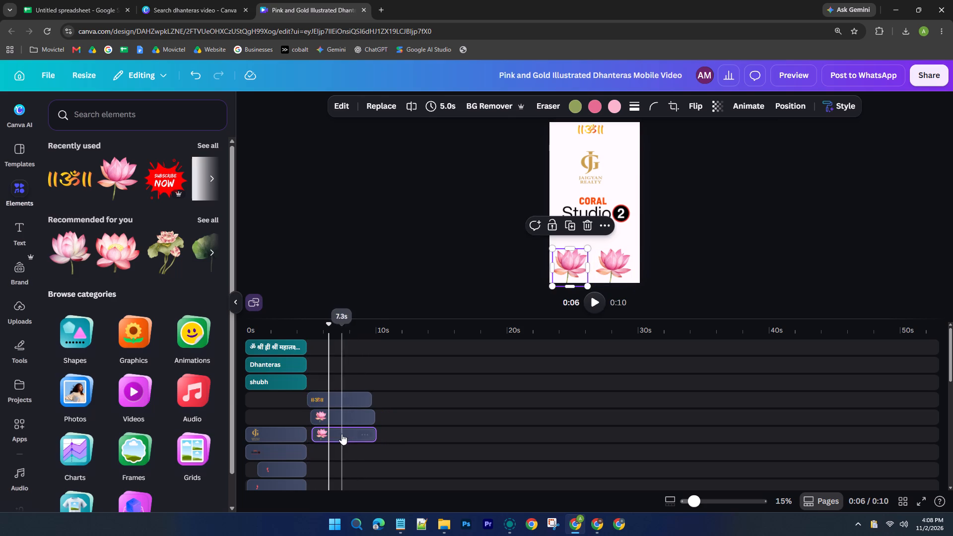
{"action": "left_click_drag", "start_coordinate": [341, 434], "coordinate": [338, 435]}
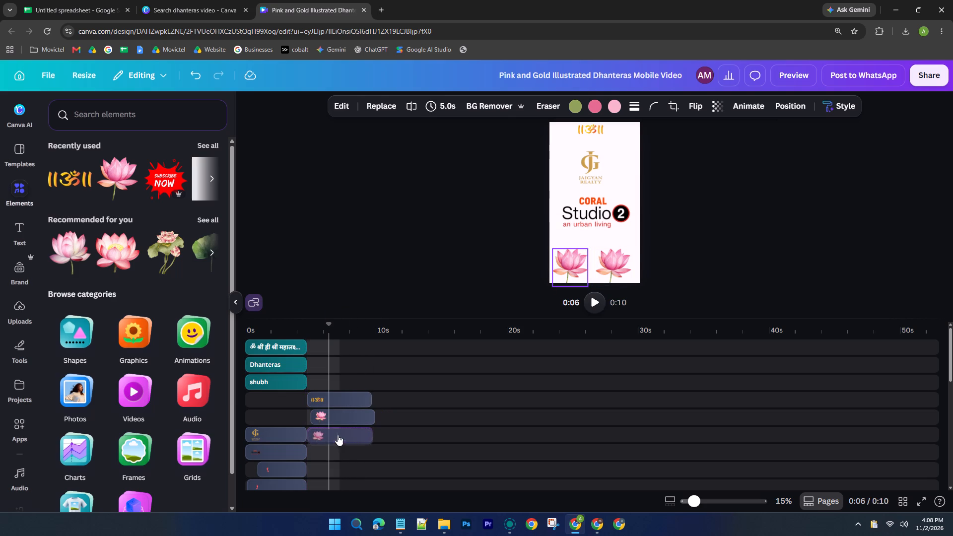
{"action": "left_click", "coordinate": [337, 400]}
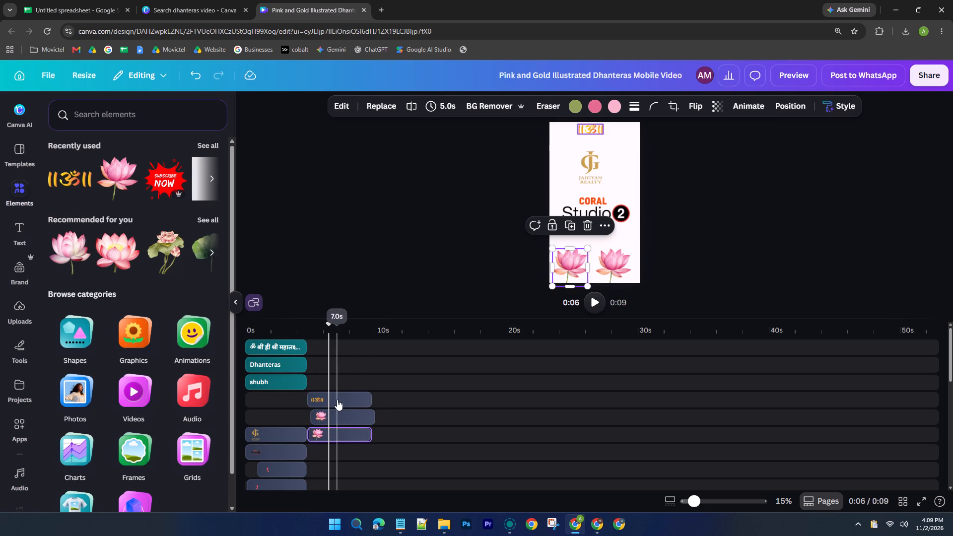
{"action": "scroll", "coordinate": [340, 400], "scroll_direction": "up", "scroll_amount": 2}
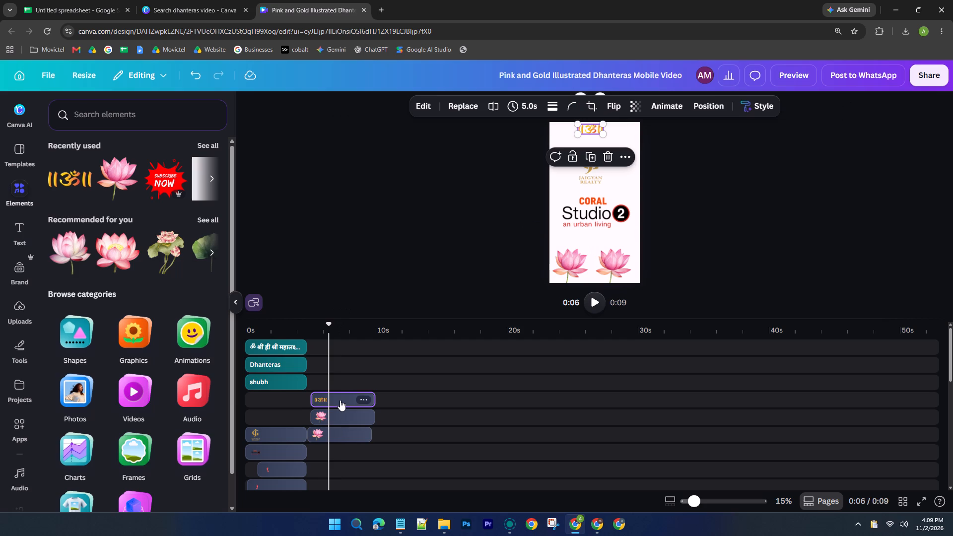
{"action": "scroll", "coordinate": [340, 400], "scroll_direction": "up", "scroll_amount": 4}
{"action": "left_click", "coordinate": [333, 431]}
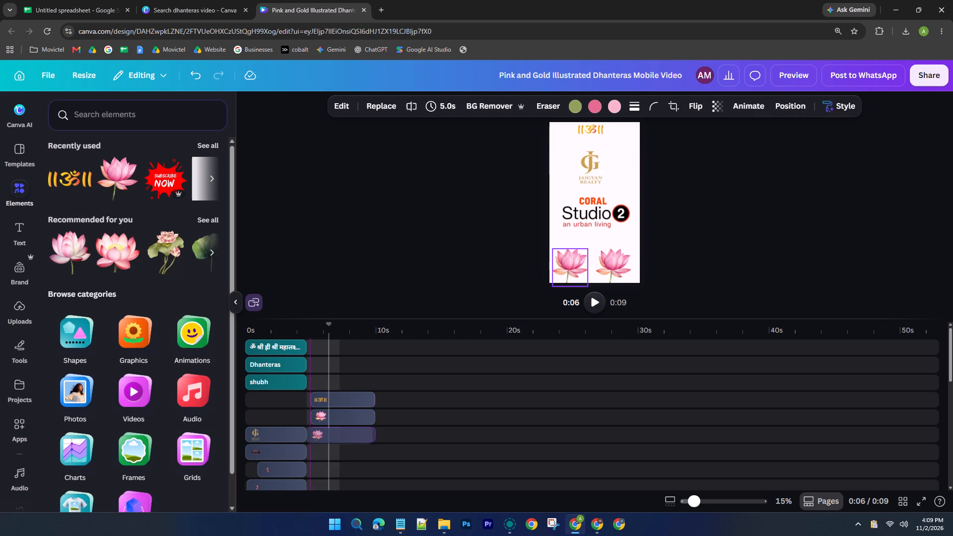
Select the Om and both lotus clips together and move them down to the tracks just above the closing page's logo clips.
{"action": "scroll", "coordinate": [408, 437], "scroll_direction": "up", "scroll_amount": 4}
{"action": "scroll", "coordinate": [408, 436], "scroll_direction": "down", "scroll_amount": 8}
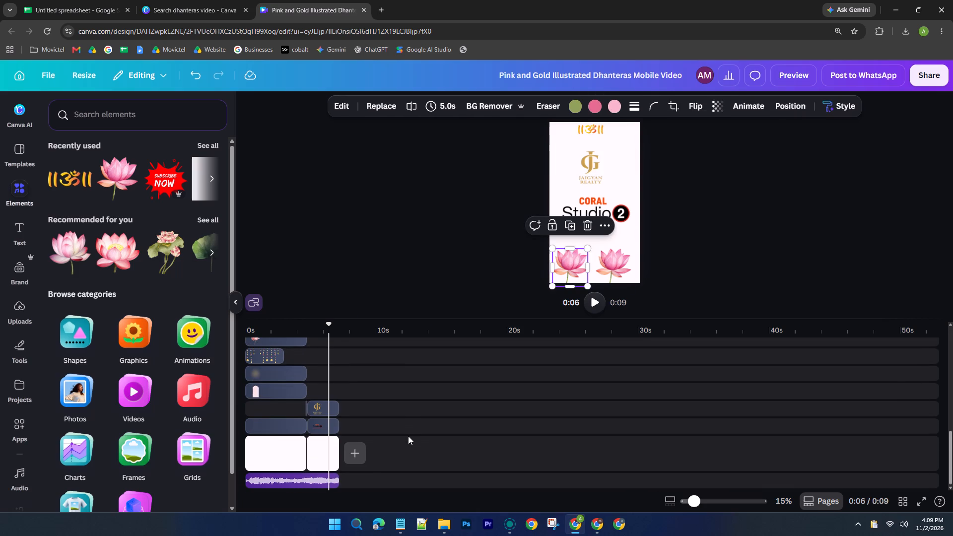
{"action": "scroll", "coordinate": [335, 410], "scroll_direction": "up", "scroll_amount": 8}
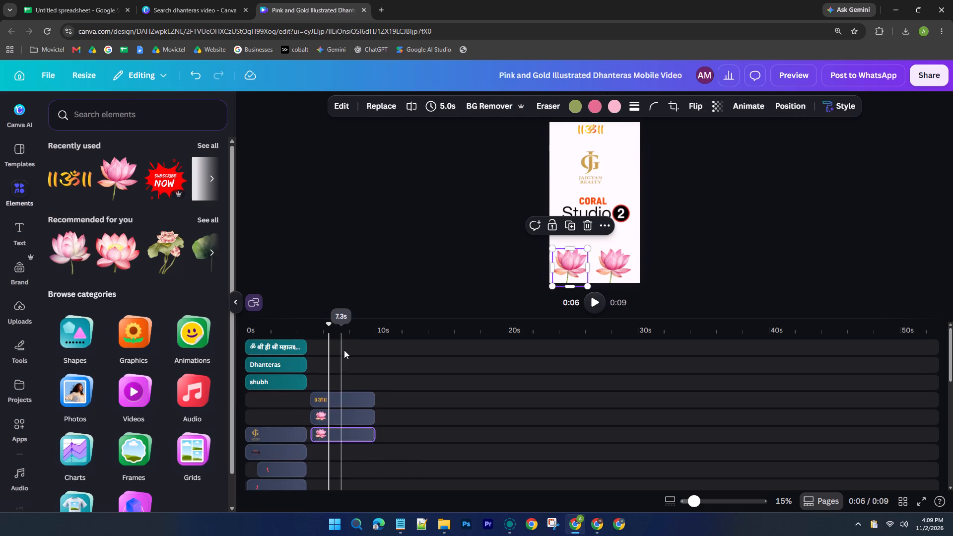
{"action": "left_click_drag", "start_coordinate": [344, 376], "coordinate": [342, 454]}
{"action": "scroll", "coordinate": [354, 422], "scroll_direction": "down", "scroll_amount": 1}
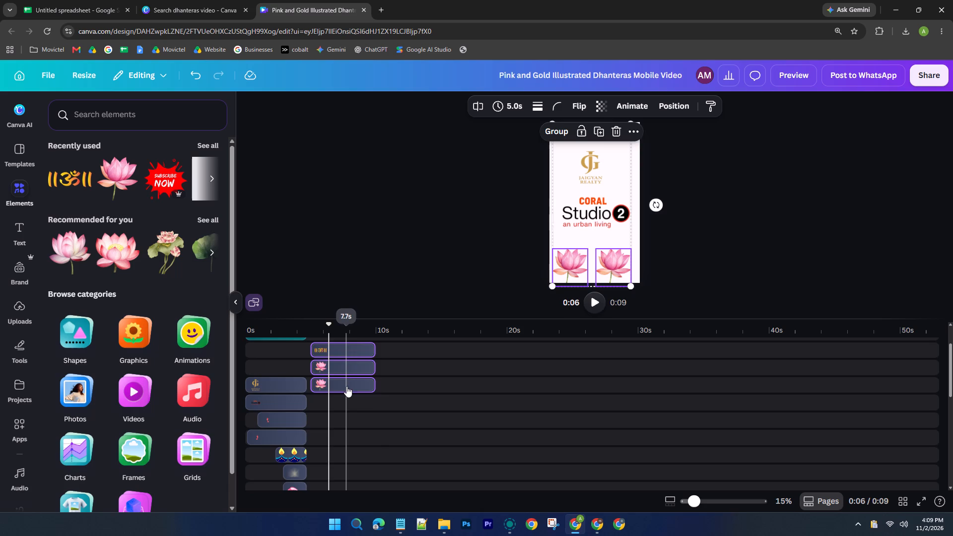
{"action": "left_click_drag", "start_coordinate": [346, 386], "coordinate": [350, 401]}
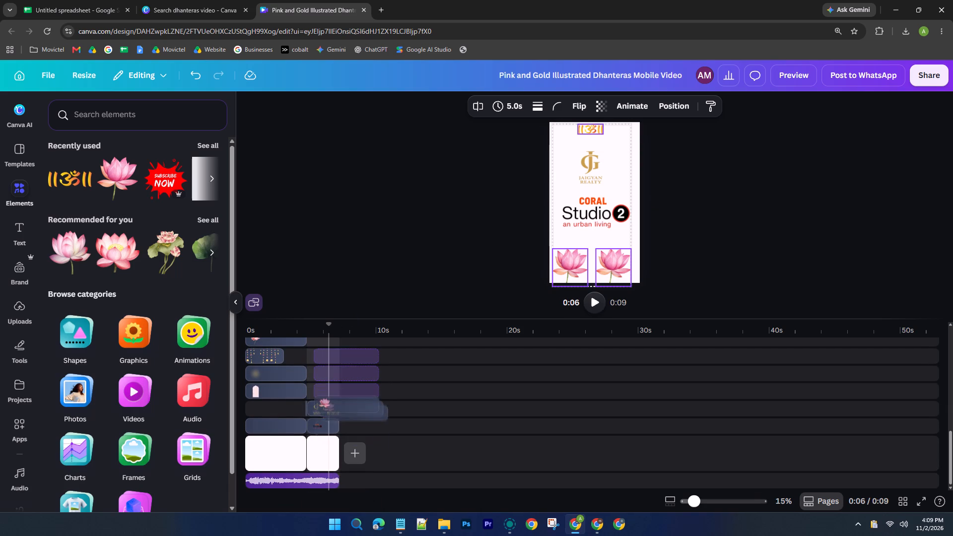
{"action": "left_click_drag", "start_coordinate": [350, 401], "coordinate": [344, 391]}
{"action": "scroll", "coordinate": [436, 420], "scroll_direction": "up", "scroll_amount": 4}
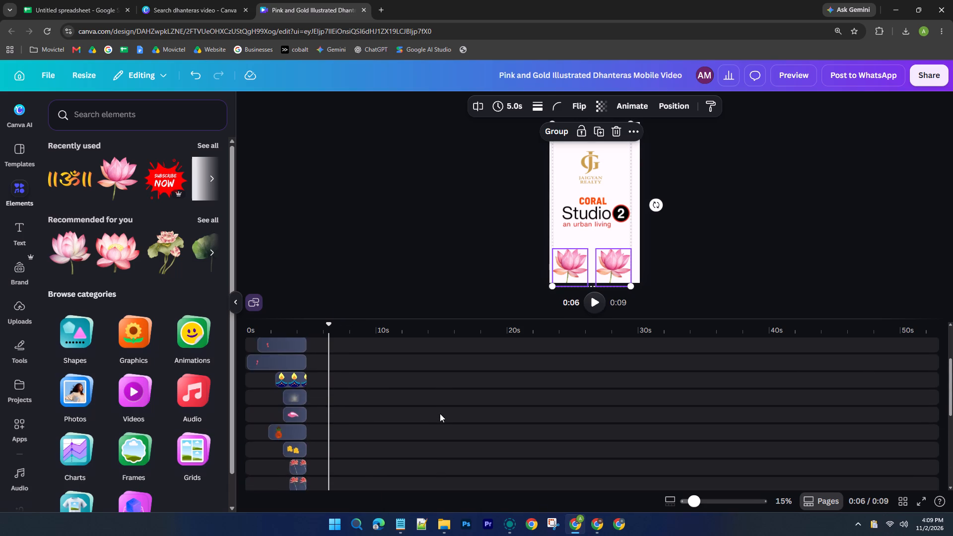
Trim the Om clip and both lotus clips together to 2.4 s, ending with the closing page.
{"action": "scroll", "coordinate": [440, 413], "scroll_direction": "up", "scroll_amount": 5}
{"action": "scroll", "coordinate": [440, 413], "scroll_direction": "down", "scroll_amount": 6}
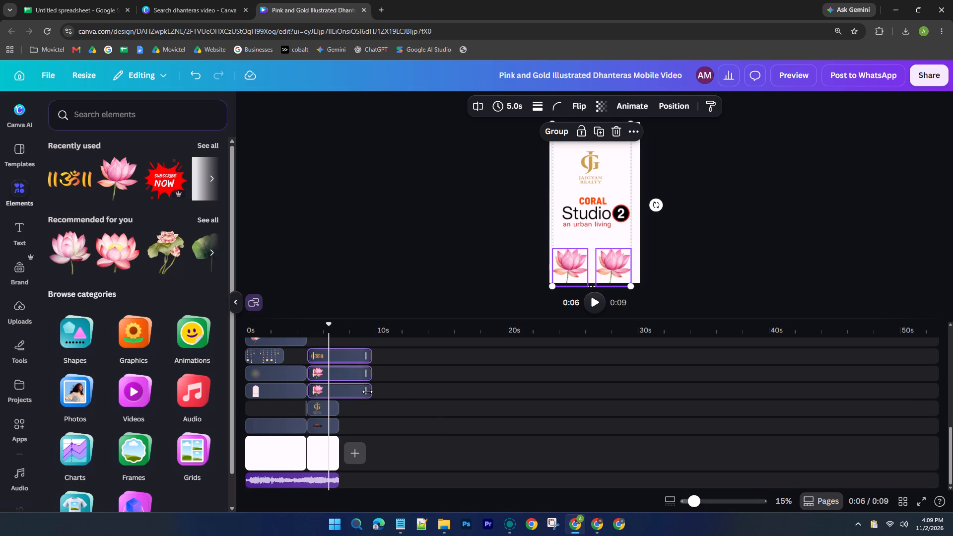
{"action": "left_click_drag", "start_coordinate": [367, 392], "coordinate": [339, 390]}
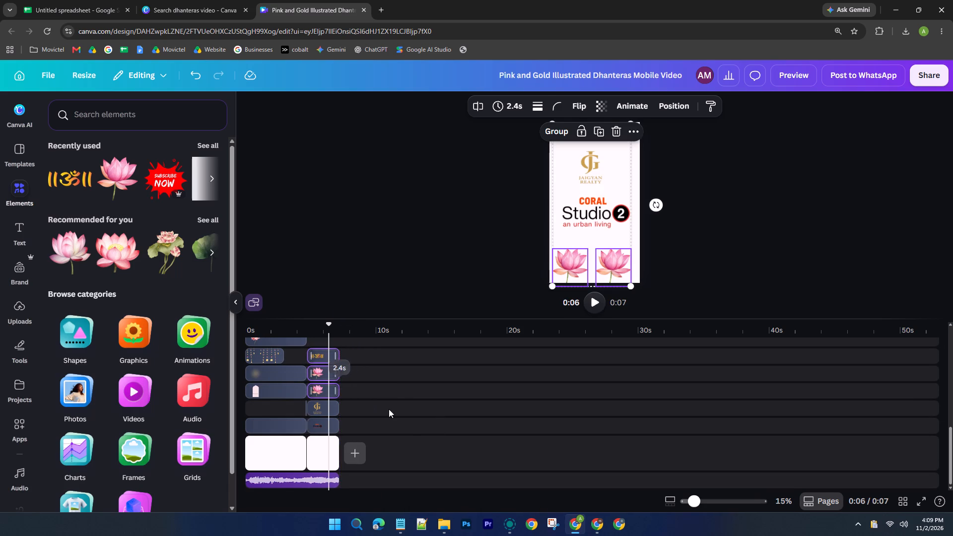
Play the whole video from the start to check the shortened decorations on the closing page.
{"action": "scroll", "coordinate": [408, 420], "scroll_direction": "up", "scroll_amount": 4}
{"action": "left_click_drag", "start_coordinate": [326, 328], "coordinate": [215, 330]}
{"action": "left_click", "coordinate": [592, 298]}
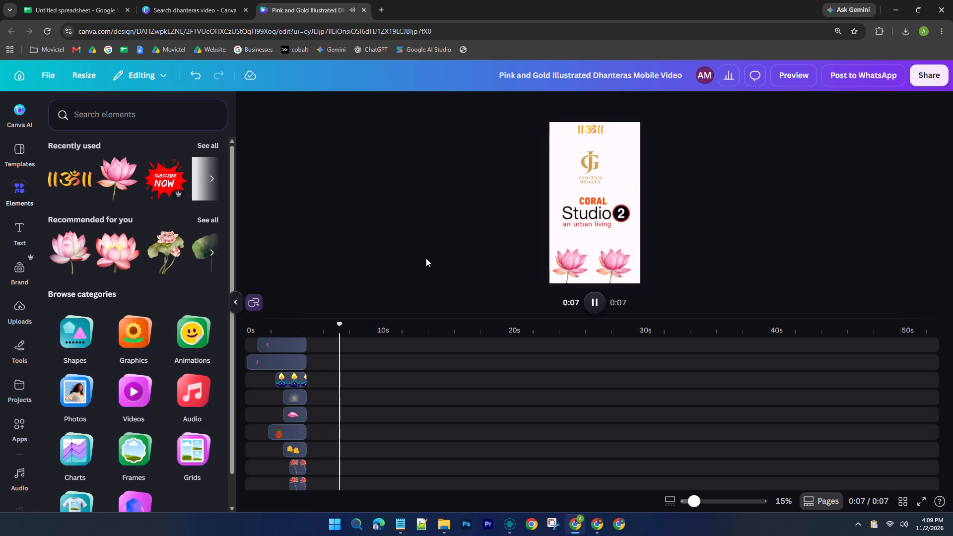
Enlarge the Jaigyan Realty logo on the closing page, extending it up towards the Om graphic.
{"action": "scroll", "coordinate": [415, 364], "scroll_direction": "down", "scroll_amount": 4}
{"action": "left_click", "coordinate": [321, 411]}
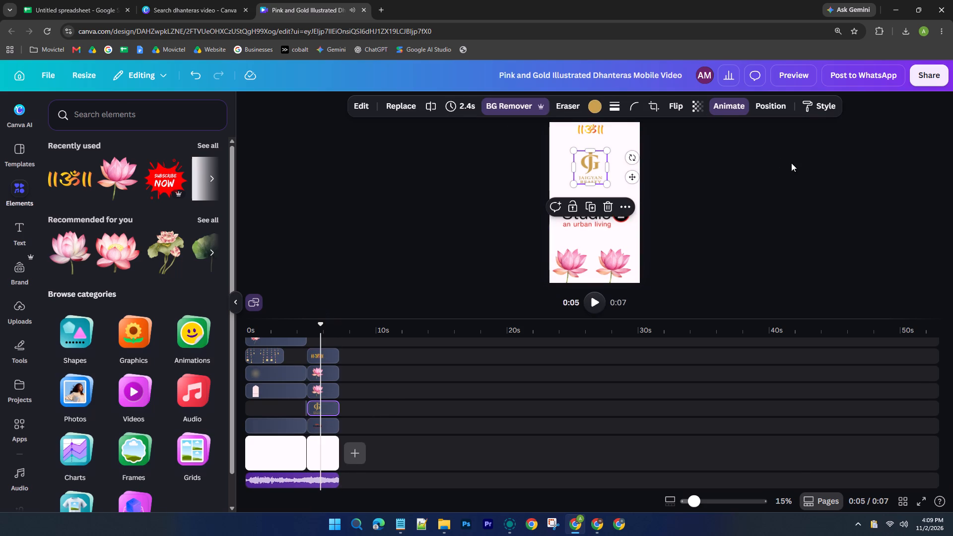
{"action": "scroll", "coordinate": [792, 163], "scroll_direction": "up", "scroll_amount": 2}
{"action": "left_click_drag", "start_coordinate": [608, 146], "coordinate": [619, 145]}
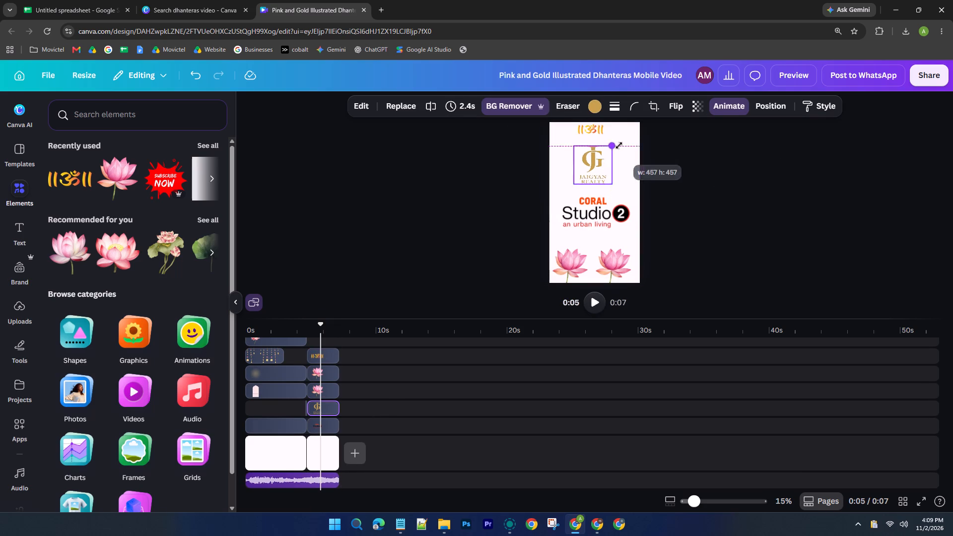
{"action": "left_click_drag", "start_coordinate": [619, 145], "coordinate": [630, 144]}
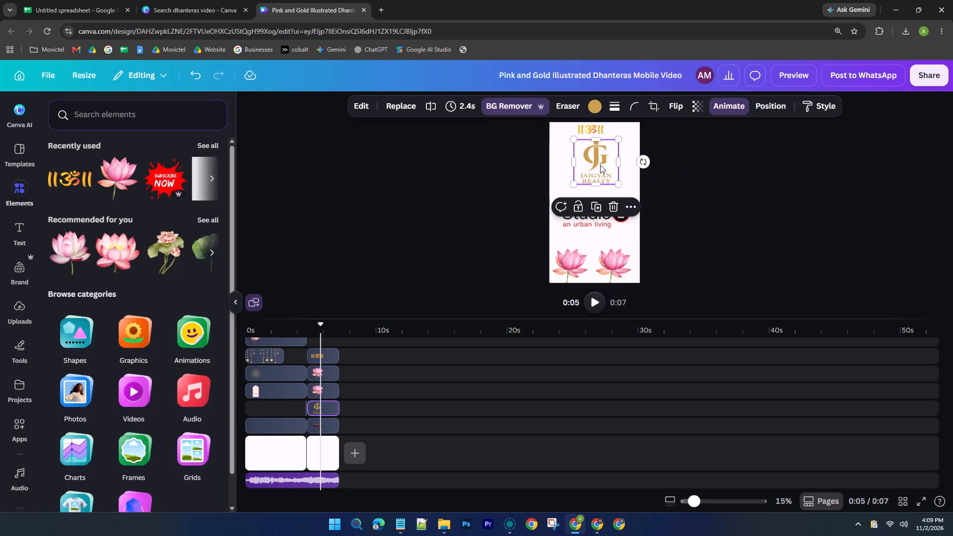
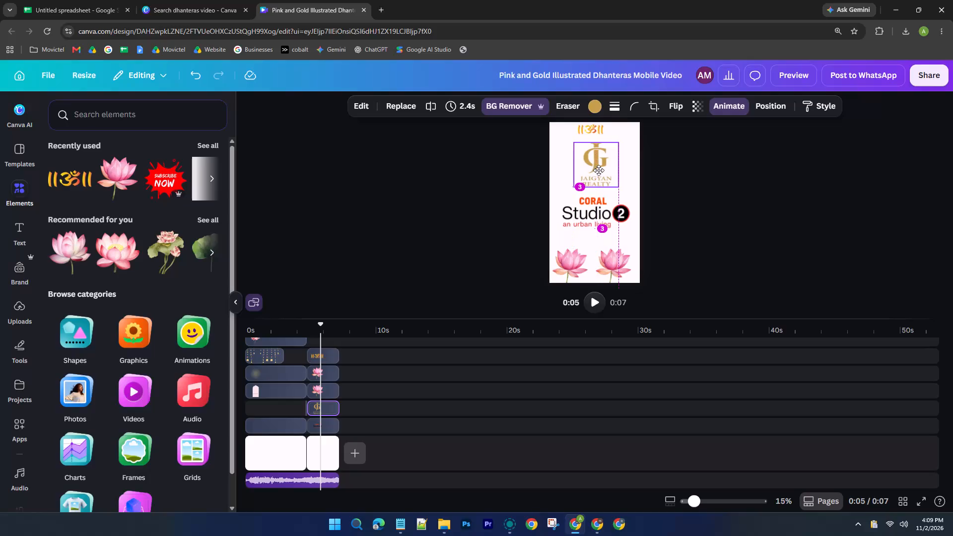
Nudge the Jaigyan Realty logo and the Om graphic sideways so both sit centred on the closing page.
{"action": "left_click", "coordinate": [585, 227]}
{"action": "left_click", "coordinate": [489, 214]}
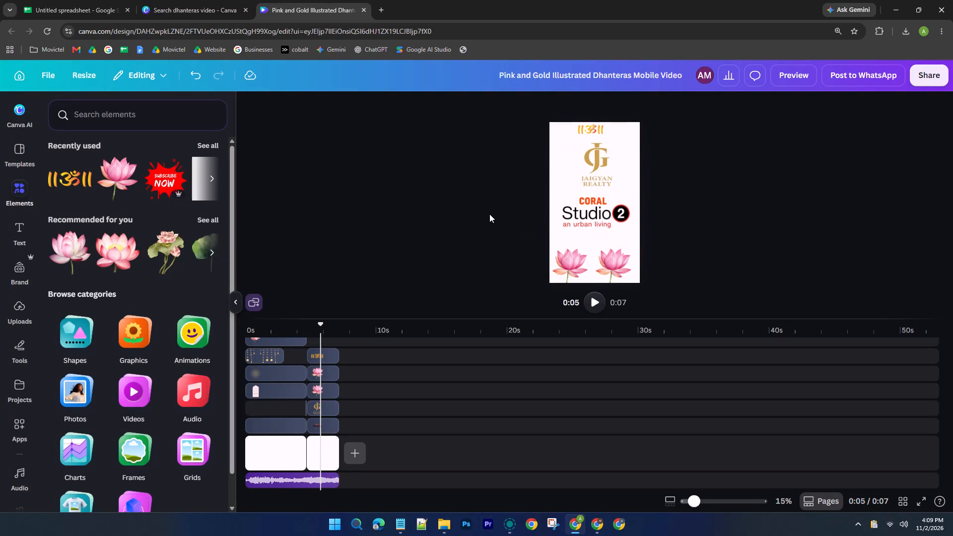
{"action": "scroll", "coordinate": [505, 214], "scroll_direction": "up", "scroll_amount": 3}
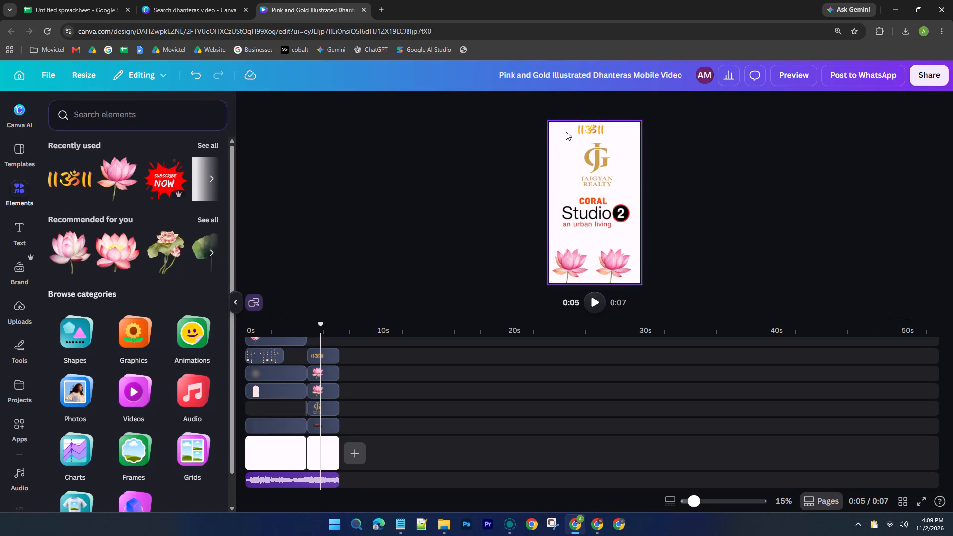
{"action": "left_click", "coordinate": [607, 162]}
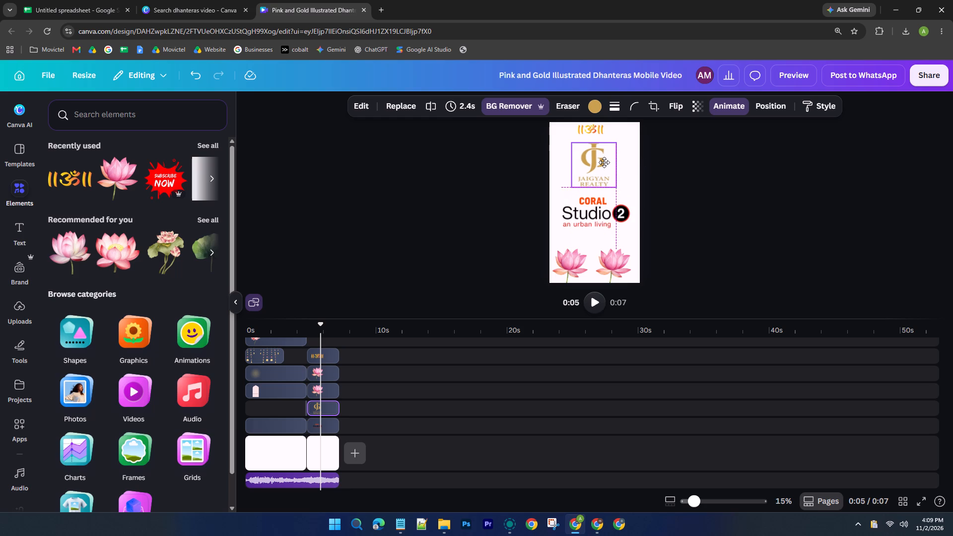
{"action": "left_click_drag", "start_coordinate": [598, 134], "coordinate": [601, 134]}
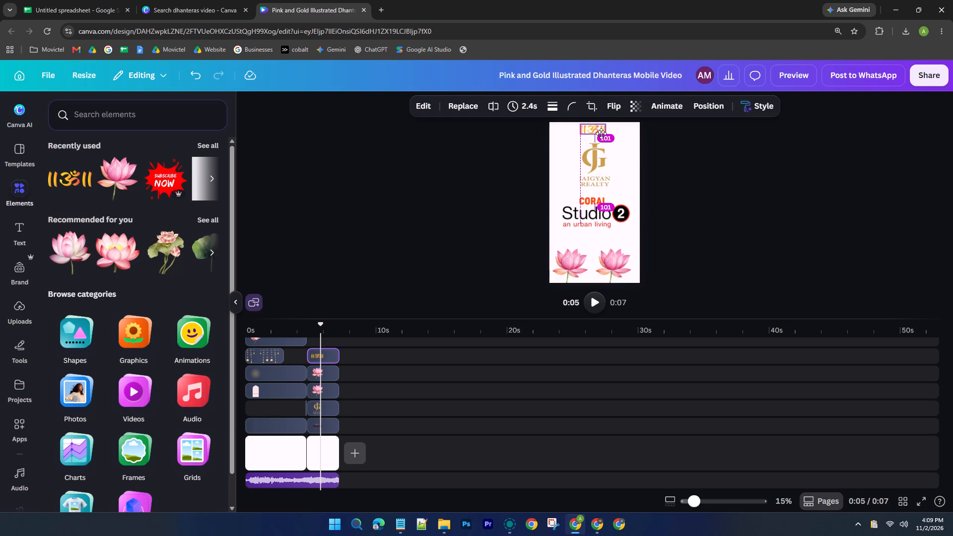
{"action": "left_click_drag", "start_coordinate": [601, 134], "coordinate": [602, 134]}
{"action": "left_click", "coordinate": [679, 163]}
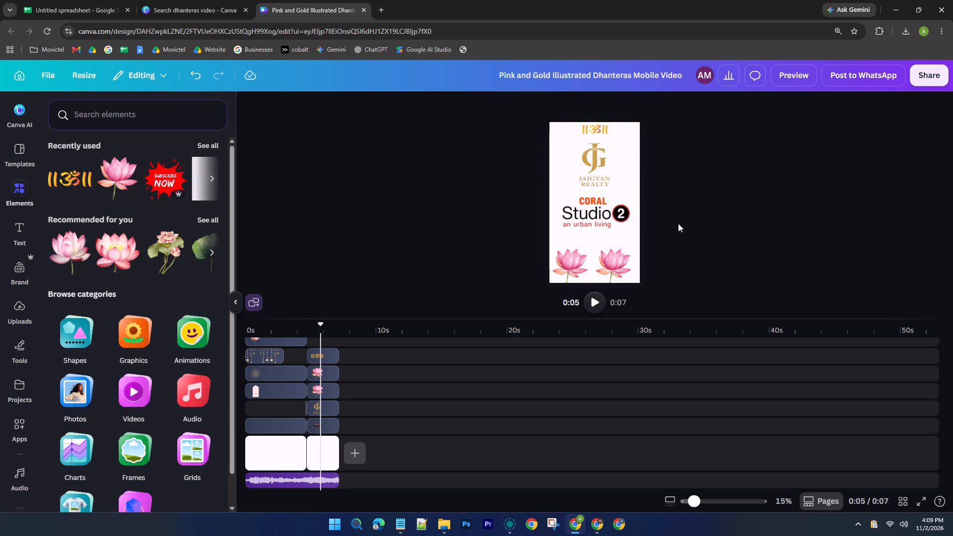
Play the whole video from the start to check the adjusted closing page.
{"action": "left_click", "coordinate": [377, 236]}
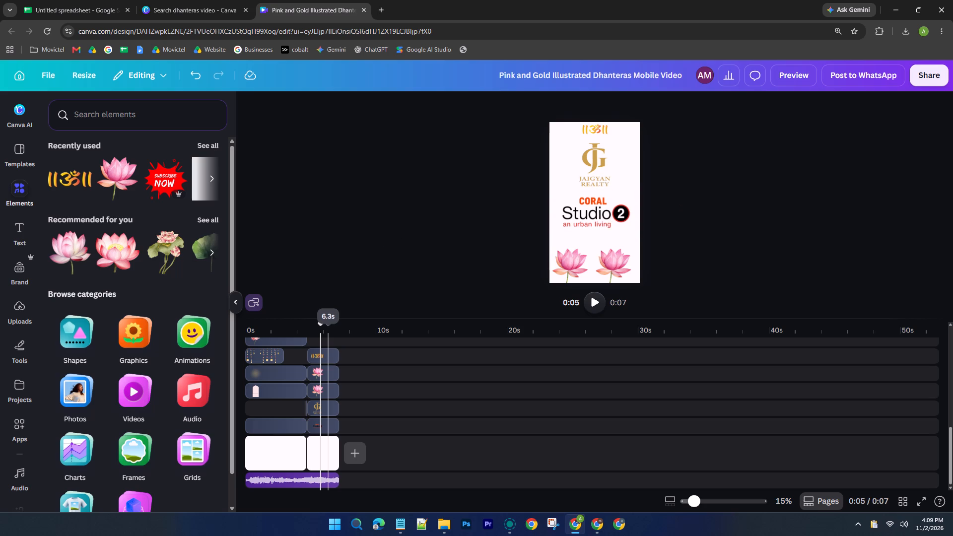
{"action": "left_click_drag", "start_coordinate": [321, 323], "coordinate": [218, 330]}
{"action": "left_click", "coordinate": [596, 298]}
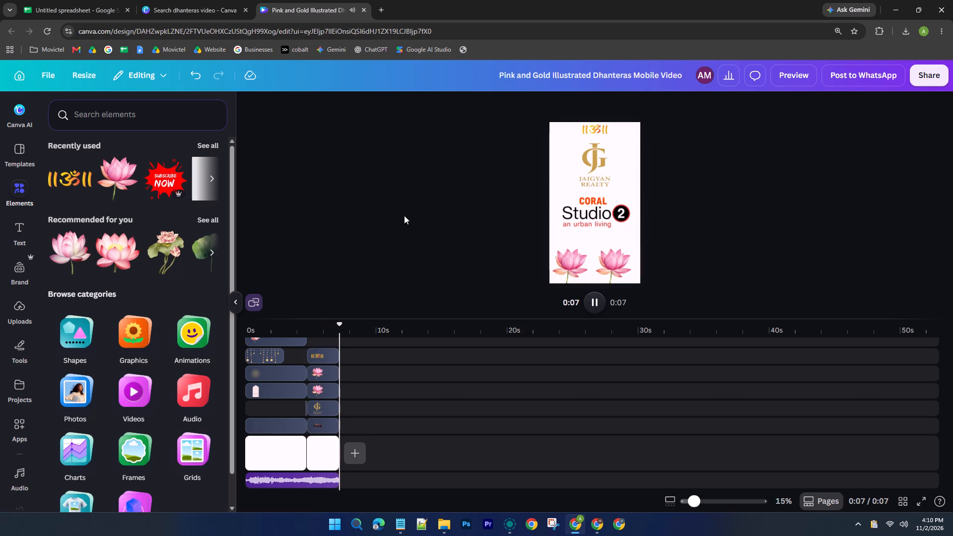
{"action": "left_click", "coordinate": [404, 215]}
Rename the design as "Jaigyan (Coral) - 5 Nov".
{"action": "triple_click", "coordinate": [611, 71]}
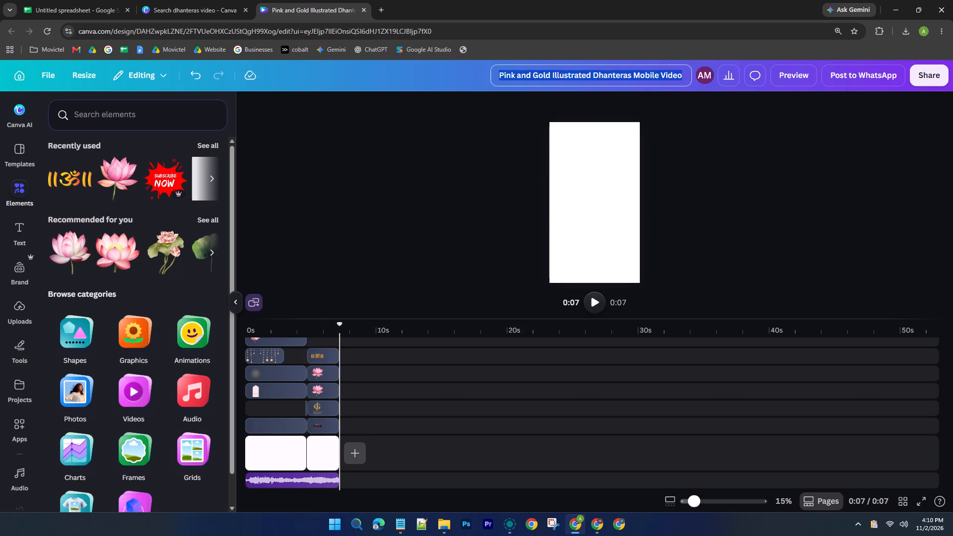
{"action": "type", "text": "Jaui"}
{"action": "key", "text": "BackSpace"}
{"action": "key", "text": "i"}
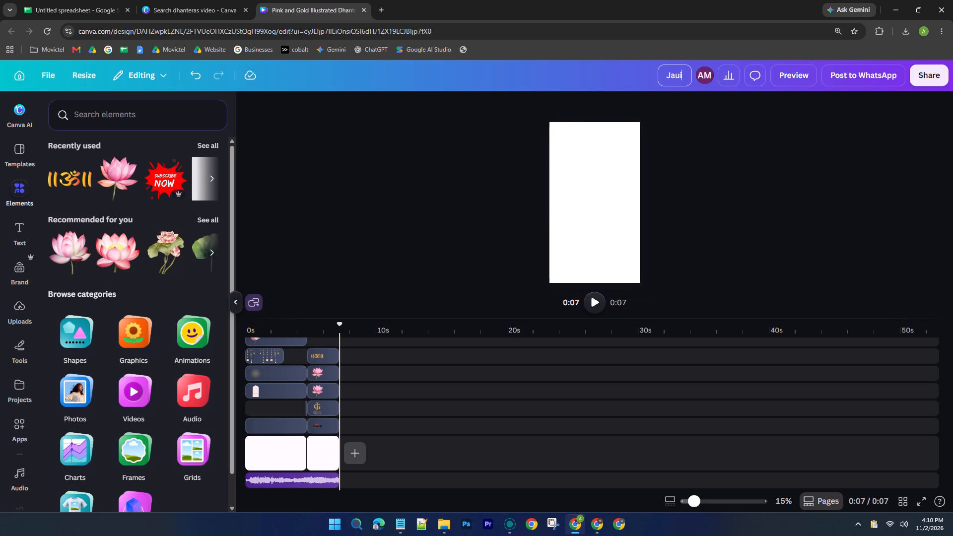
{"action": "key", "text": "BackSpace"}
{"action": "key", "text": "BackSpace"}
{"action": "type", "text": "igyan"}
{"action": "key", "text": "space"}
{"action": "type", "text": "- 5 Nov"}
{"action": "key", "text": "Left"}
{"action": "key", "text": "Left"}
{"action": "key", "text": "Left"}
{"action": "key", "text": "Left"}
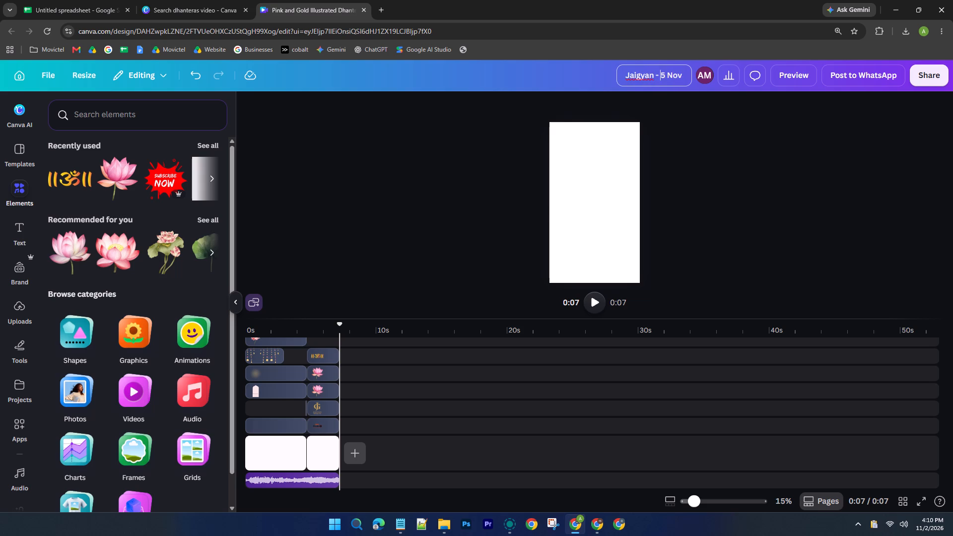
{"action": "key", "text": "Left"}
{"action": "key", "text": "Left"}
{"action": "key", "text": "Left"}
{"action": "key", "text": "Left"}
{"action": "key", "text": "space"}
{"action": "type", "text": "("}
{"action": "type", "text": "Coral)"}
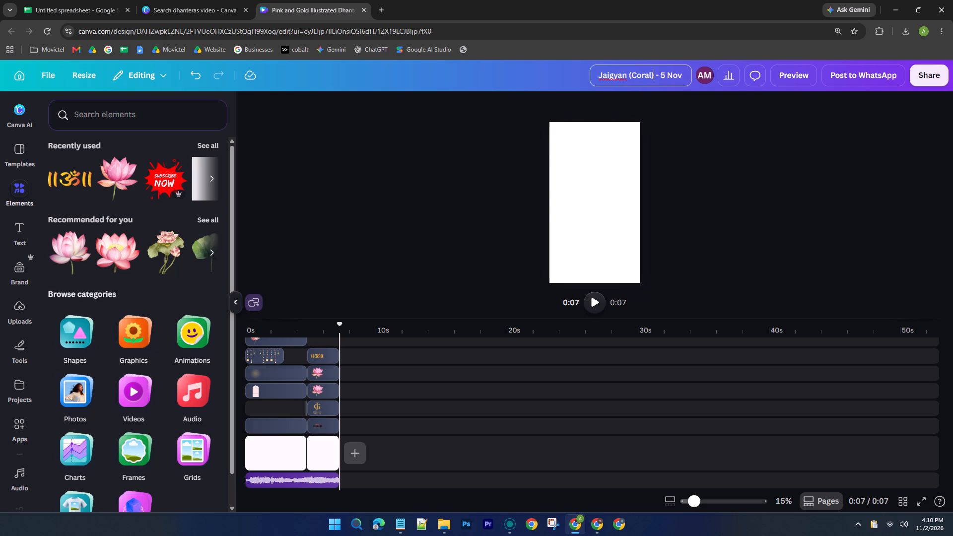
{"action": "key", "text": "Return"}
Download the video as an MP4 in 4K quality.
{"action": "left_click", "coordinate": [945, 78]}
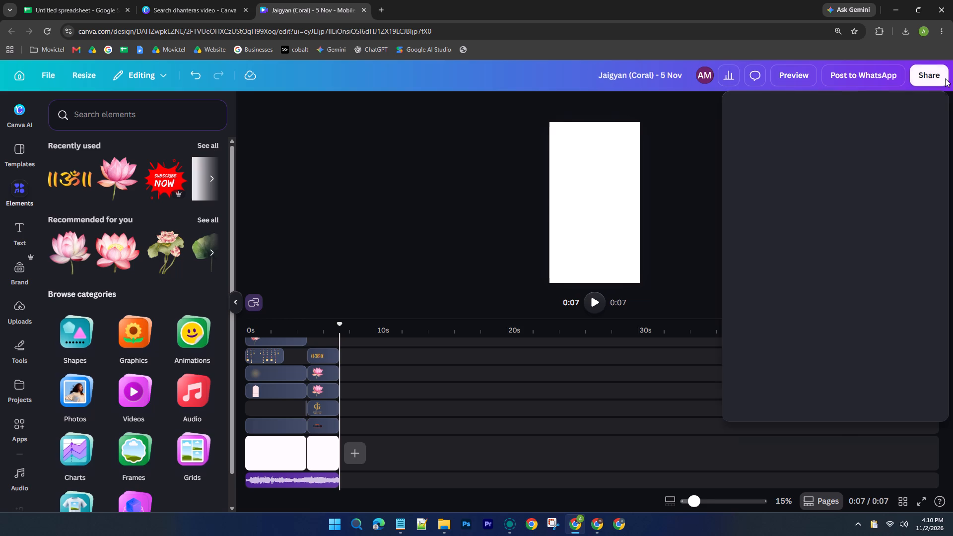
{"action": "left_click", "coordinate": [769, 331]}
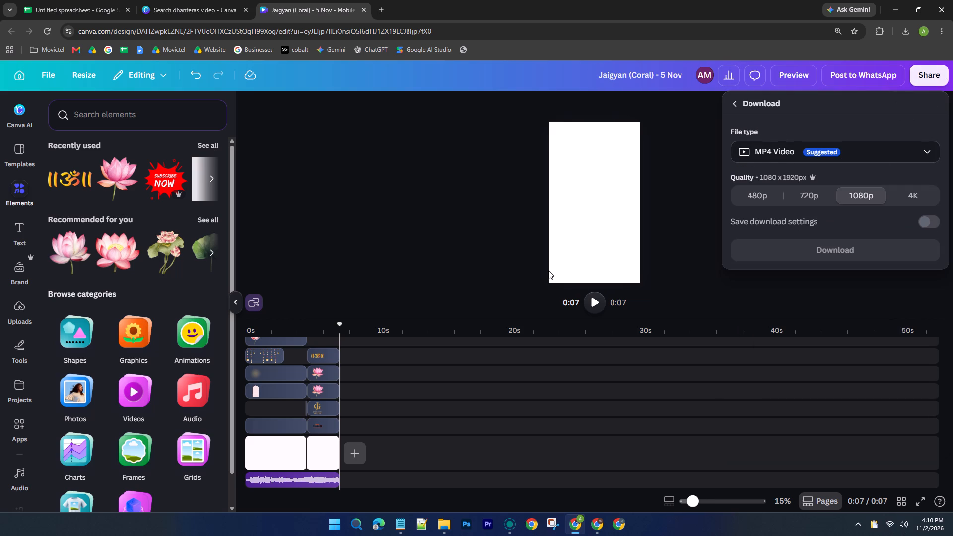
{"action": "left_click", "coordinate": [909, 206]}
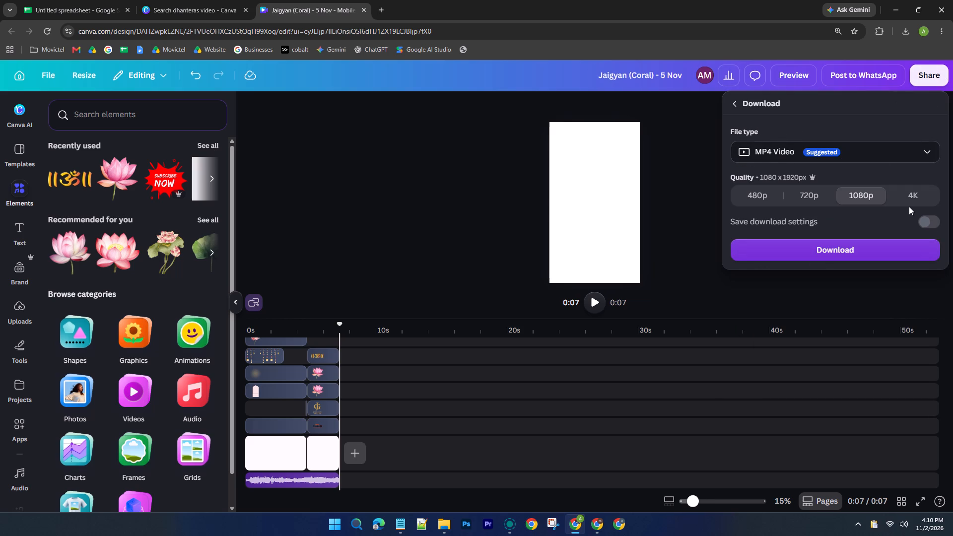
{"action": "left_click", "coordinate": [909, 206]}
{"action": "left_click", "coordinate": [910, 197]}
{"action": "left_click", "coordinate": [827, 254]}
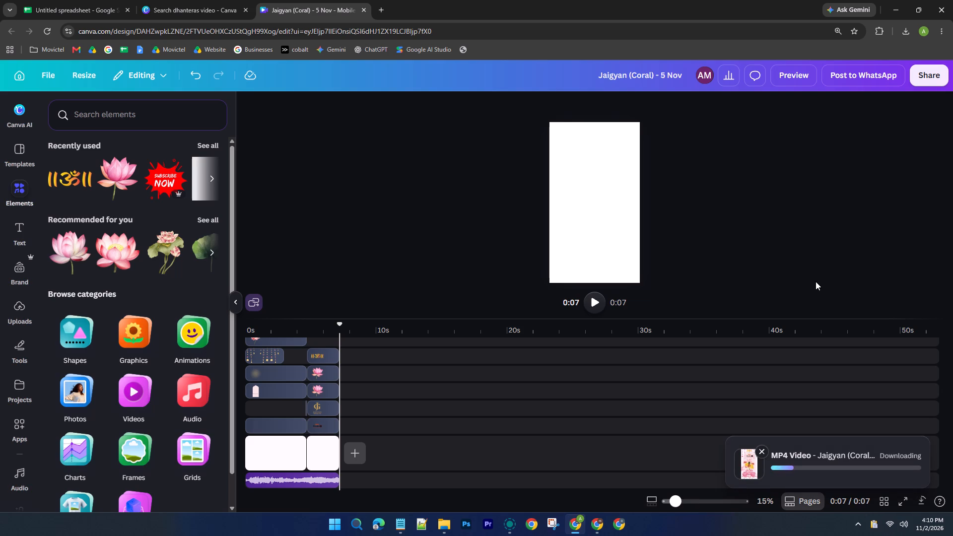
Send the "Shree Anantam - 5 Nov" video from the 5 November folder to the GeeK device through LocalSend.
{"action": "left_click", "coordinate": [438, 529]}
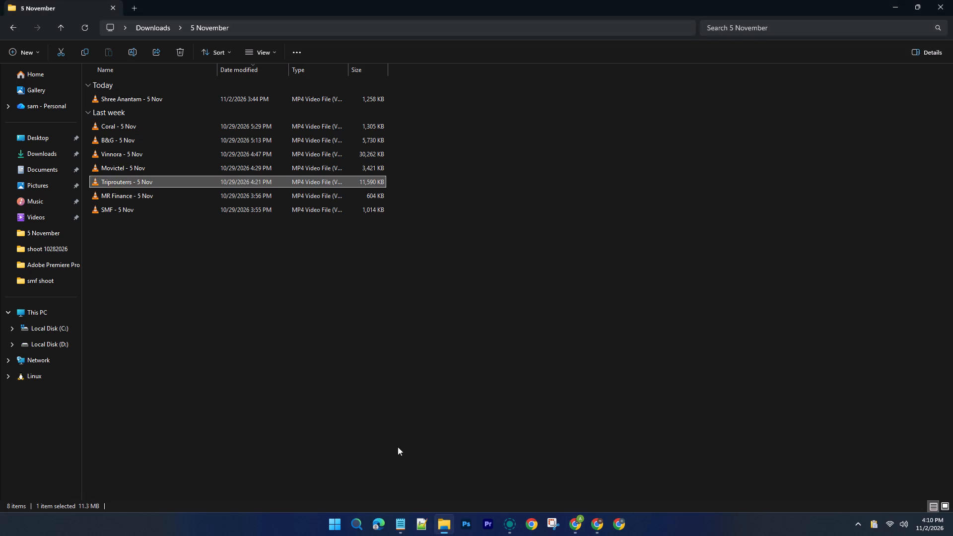
{"action": "left_click_drag", "start_coordinate": [129, 99], "coordinate": [482, 453]}
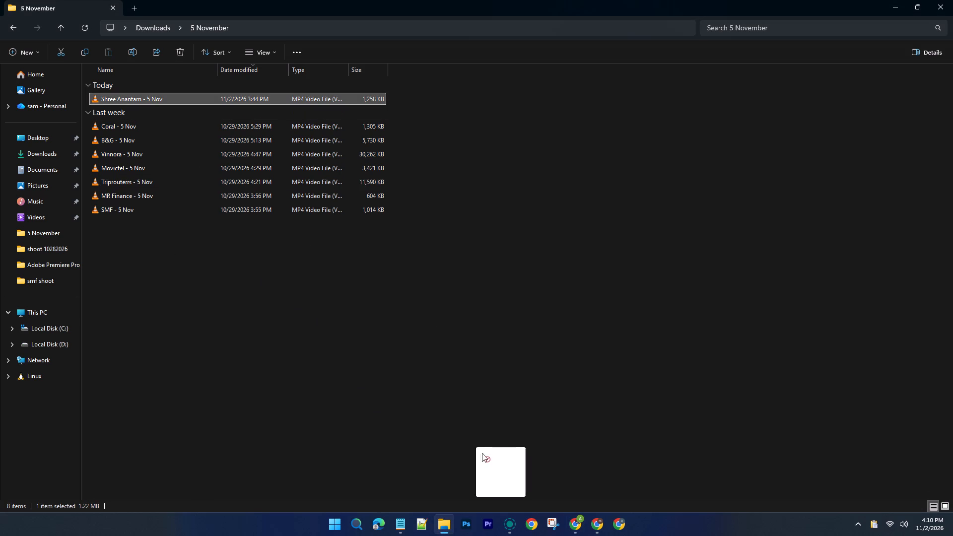
{"action": "left_click_drag", "start_coordinate": [482, 453], "coordinate": [545, 404]}
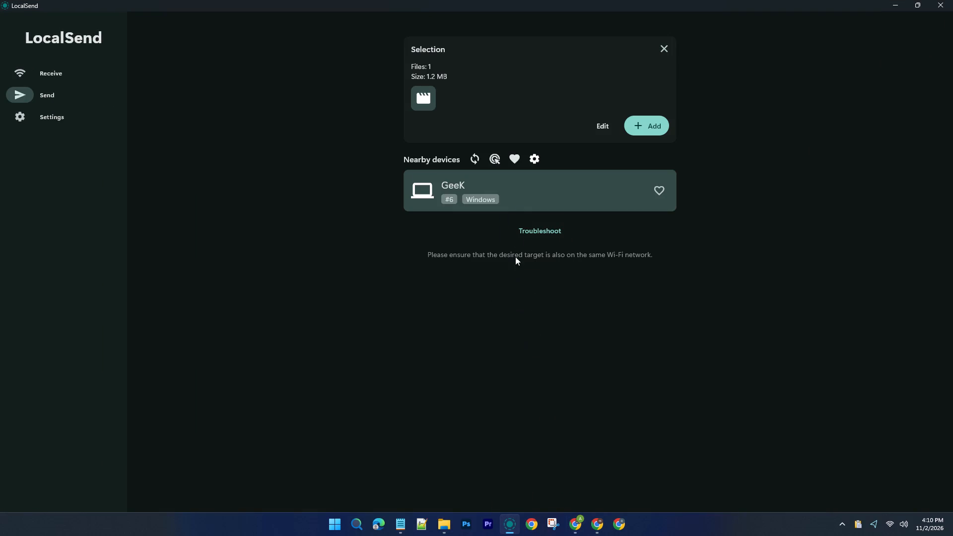
{"action": "left_click", "coordinate": [526, 197]}
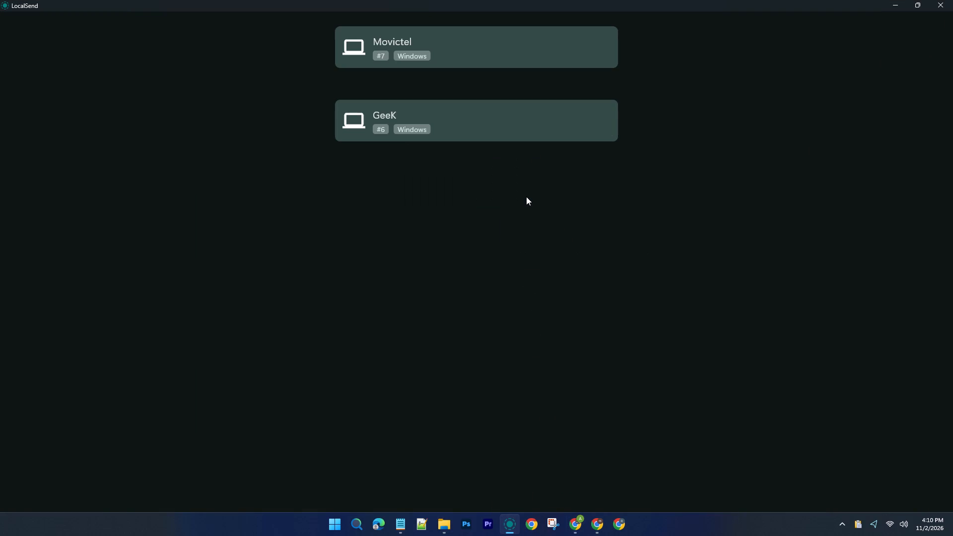
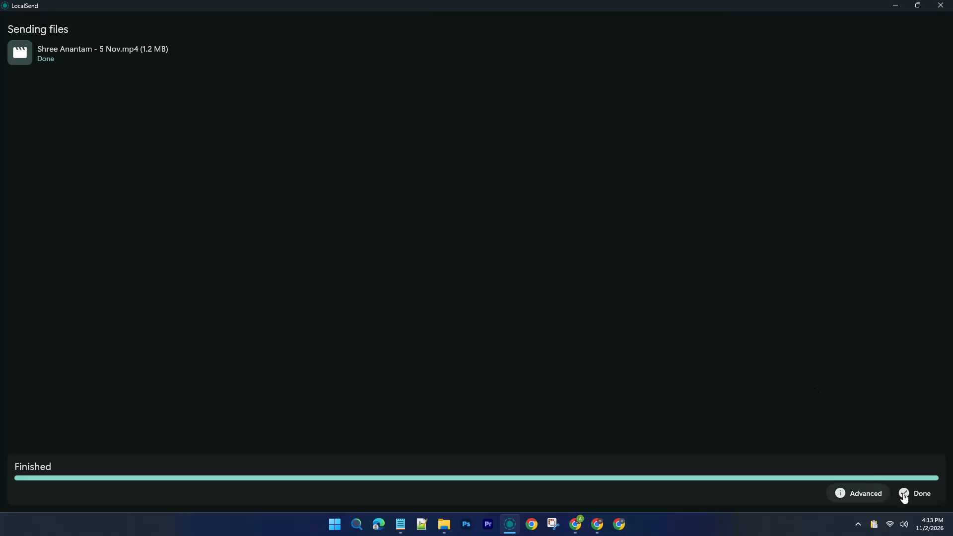
Close the finished LocalSend transfer and move the "Jaigyan (Coral) - 5 Nov" video from Downloads into the 5 November folder.
{"action": "left_click", "coordinate": [904, 493]}
{"action": "left_click", "coordinate": [890, 0]}
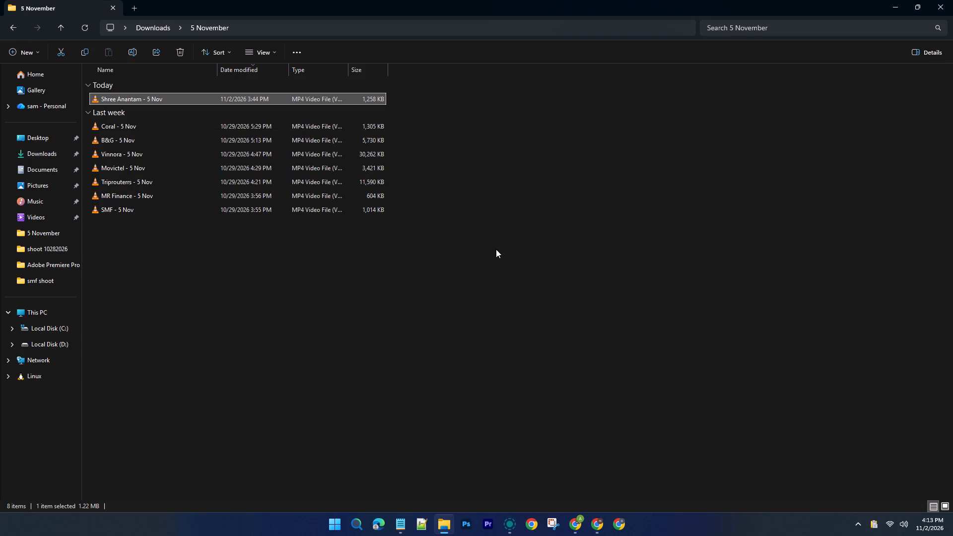
{"action": "left_click", "coordinate": [493, 249]}
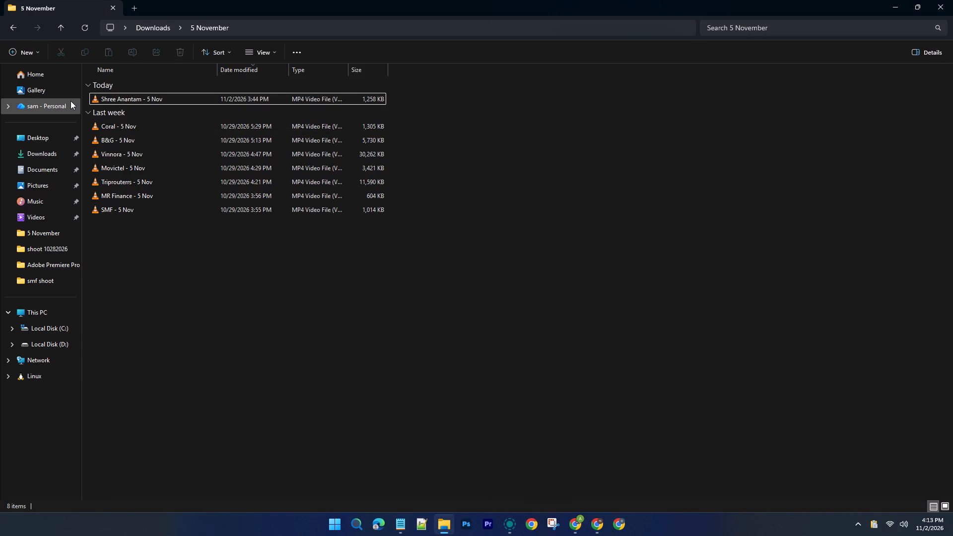
{"action": "left_click", "coordinate": [51, 165]}
{"action": "left_click", "coordinate": [52, 154]}
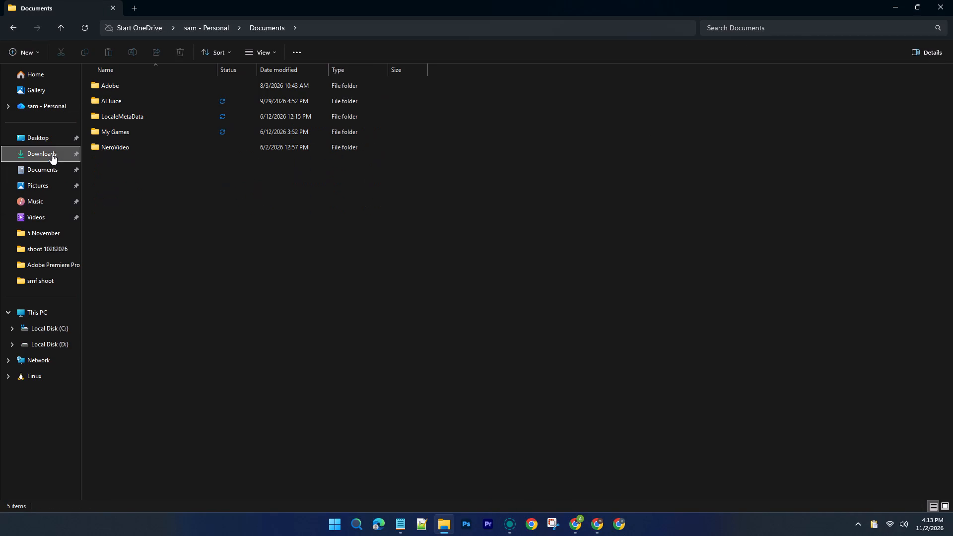
{"action": "left_click_drag", "start_coordinate": [120, 126], "coordinate": [258, 121]}
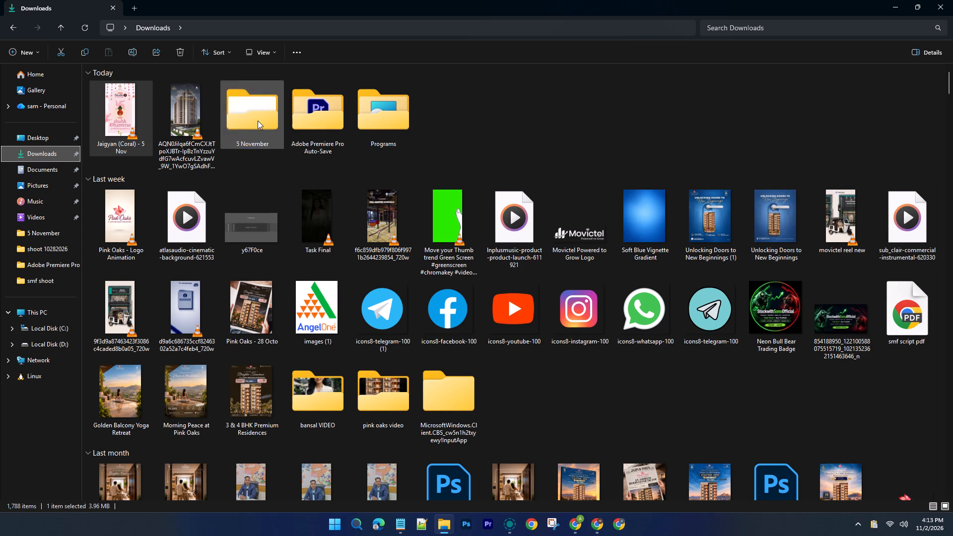
Play the Jaigyan (Coral), Shree Anantam and Coral videos in the 5 November folder to review them.
{"action": "double_click", "coordinate": [196, 116]}
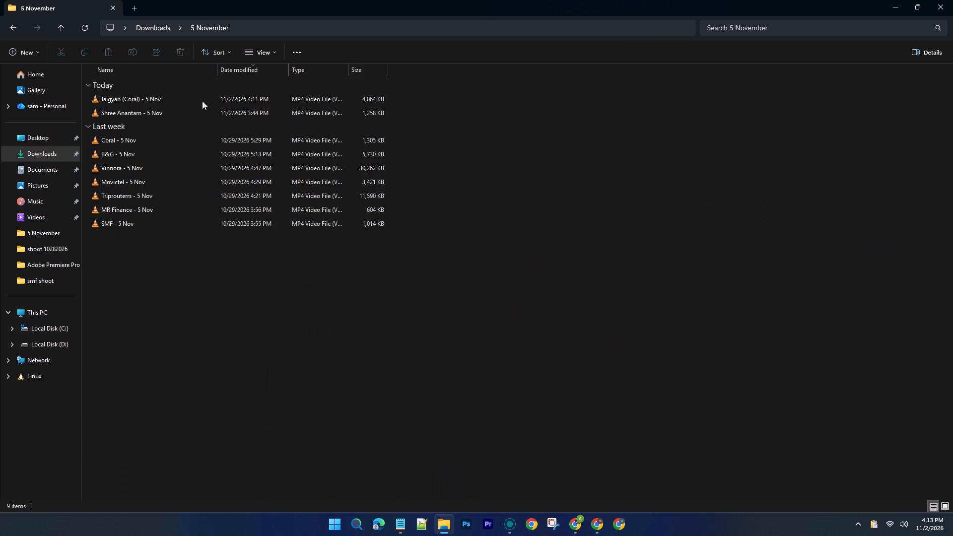
{"action": "double_click", "coordinate": [202, 101]}
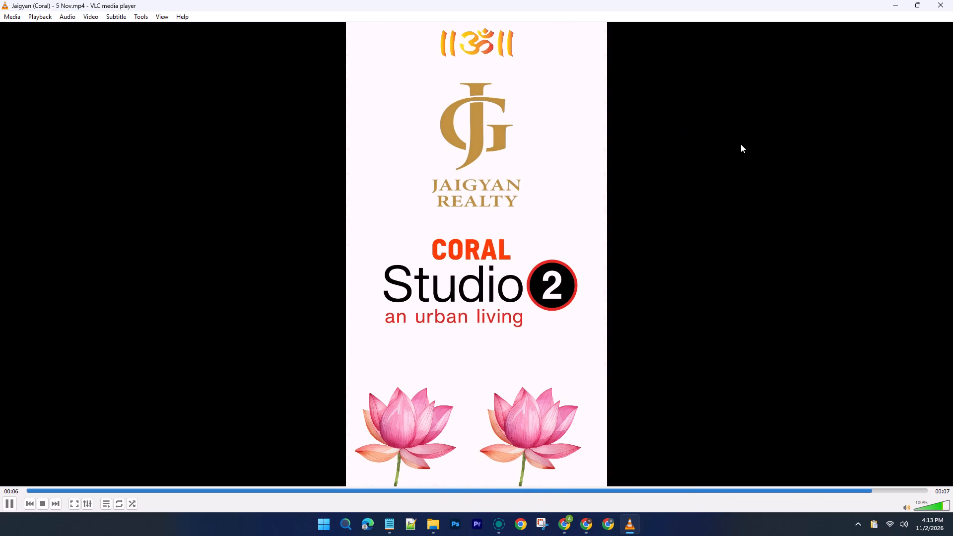
{"action": "left_click", "coordinate": [952, 0]}
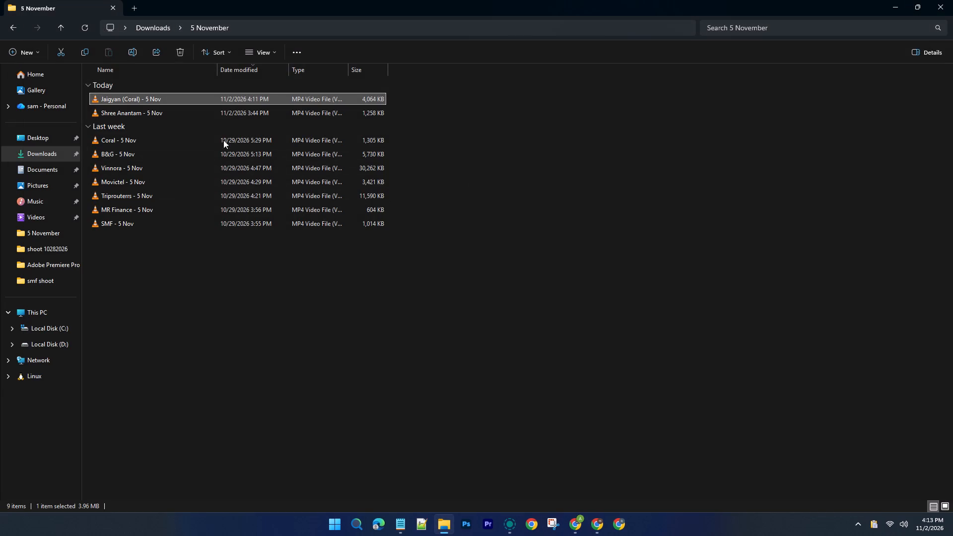
{"action": "double_click", "coordinate": [229, 122]}
{"action": "left_click", "coordinate": [229, 122]}
{"action": "double_click", "coordinate": [224, 125]}
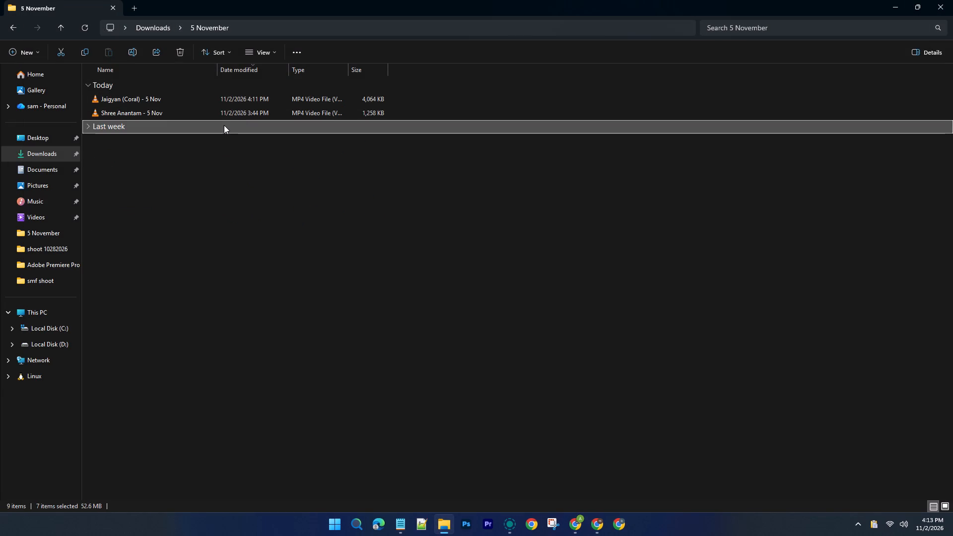
{"action": "double_click", "coordinate": [230, 114]}
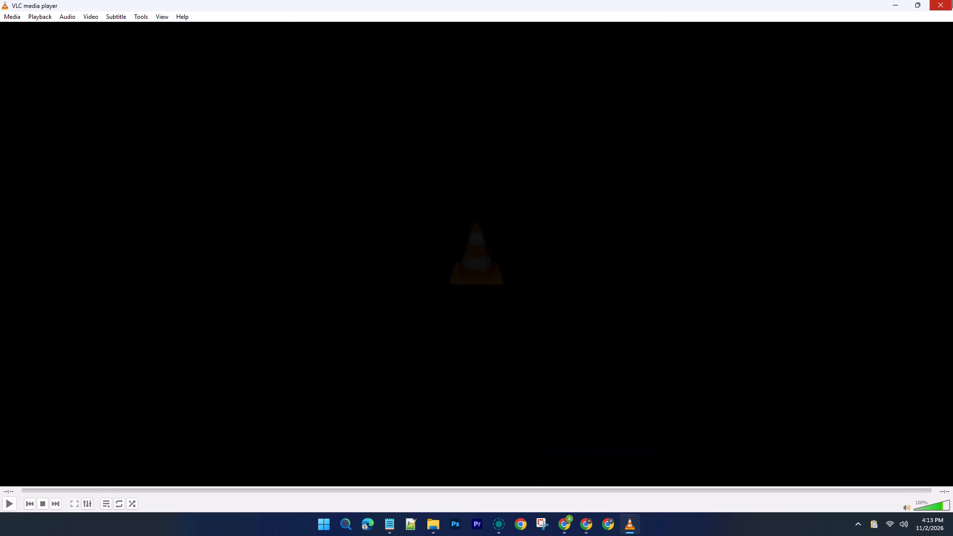
{"action": "left_click", "coordinate": [952, 0]}
{"action": "double_click", "coordinate": [158, 135]}
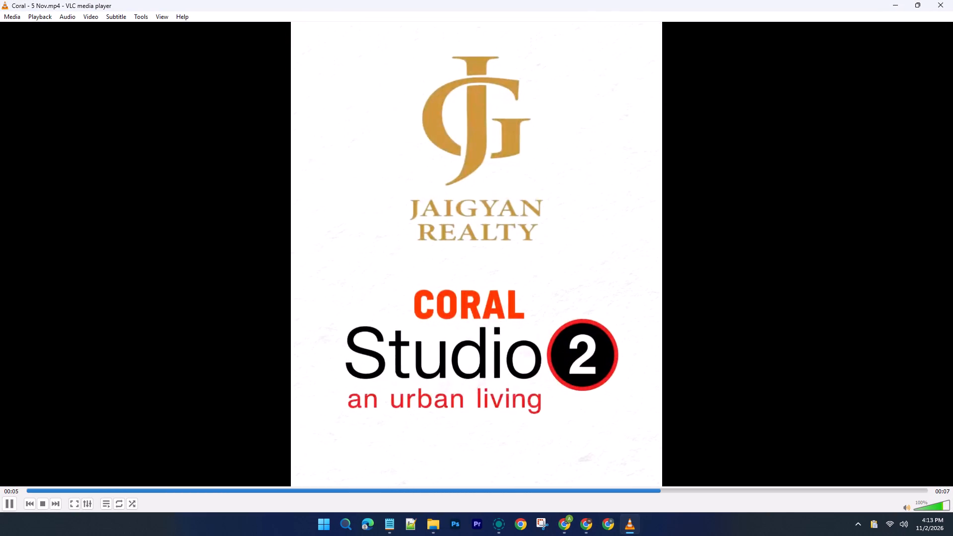
{"action": "left_click", "coordinate": [952, 0]}
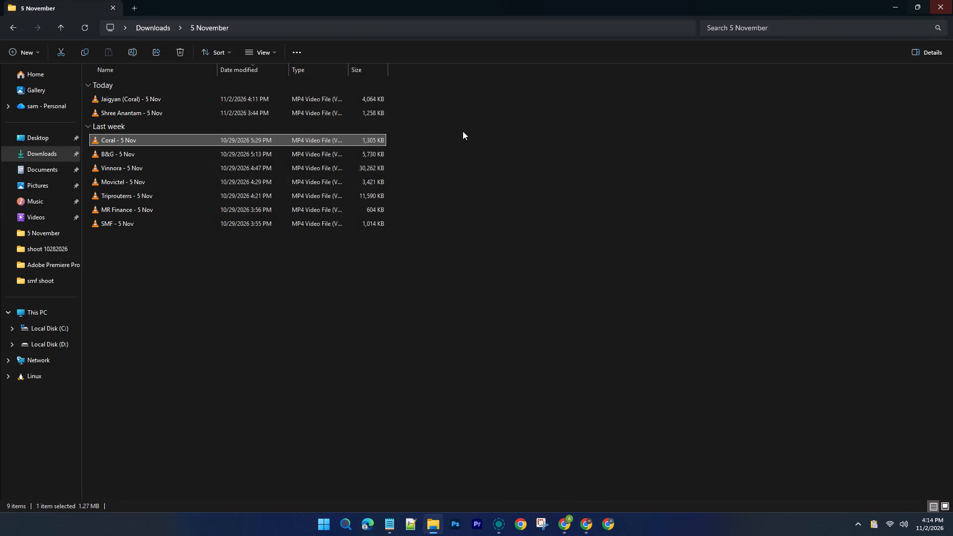
{"action": "left_click", "coordinate": [161, 102]}
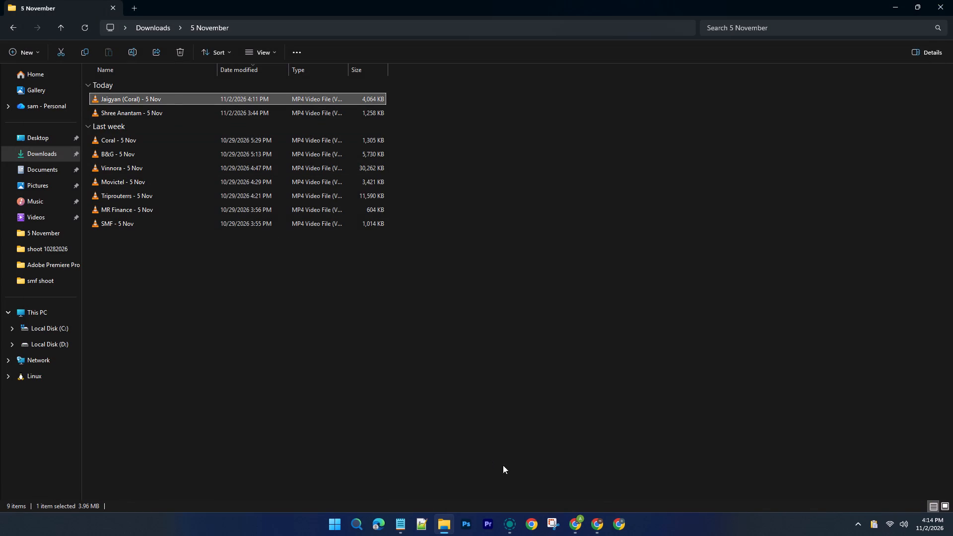
Consult the Dhanteras reel client list in Notepad, and delete the Coral Studio 2 and Jaigyan Realty logos from the Canva closing page.
{"action": "left_click", "coordinate": [574, 521]}
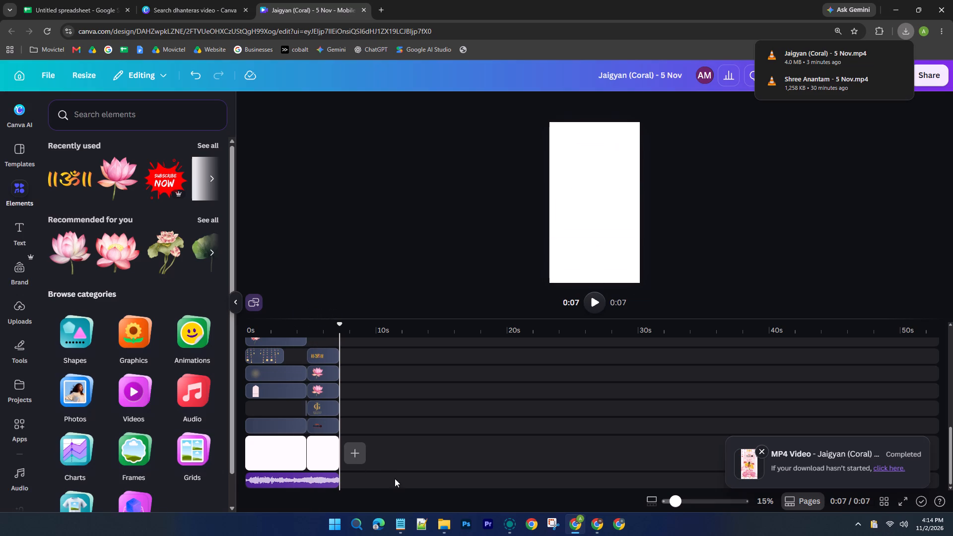
{"action": "left_click", "coordinate": [396, 524]}
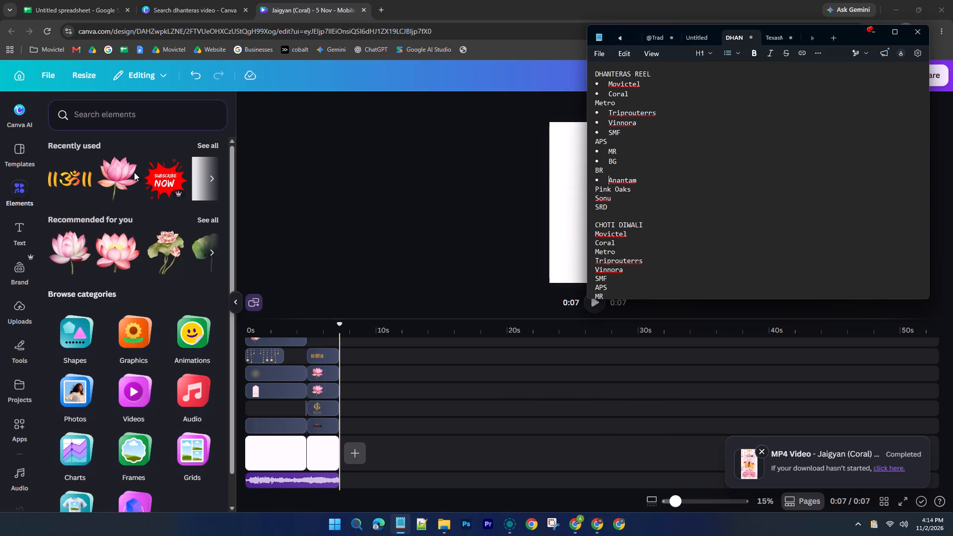
{"action": "left_click", "coordinate": [595, 104]}
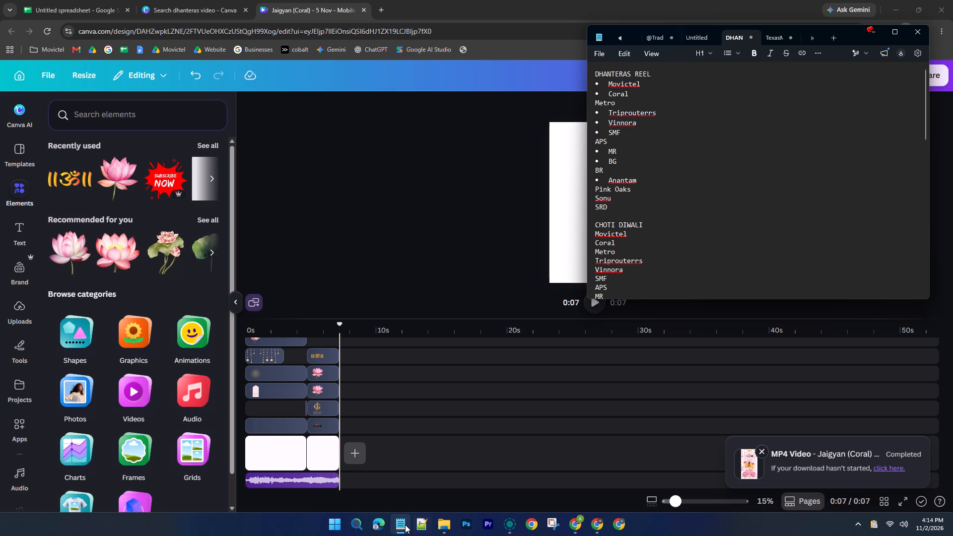
{"action": "left_click", "coordinate": [404, 525]}
{"action": "left_click", "coordinate": [324, 428]}
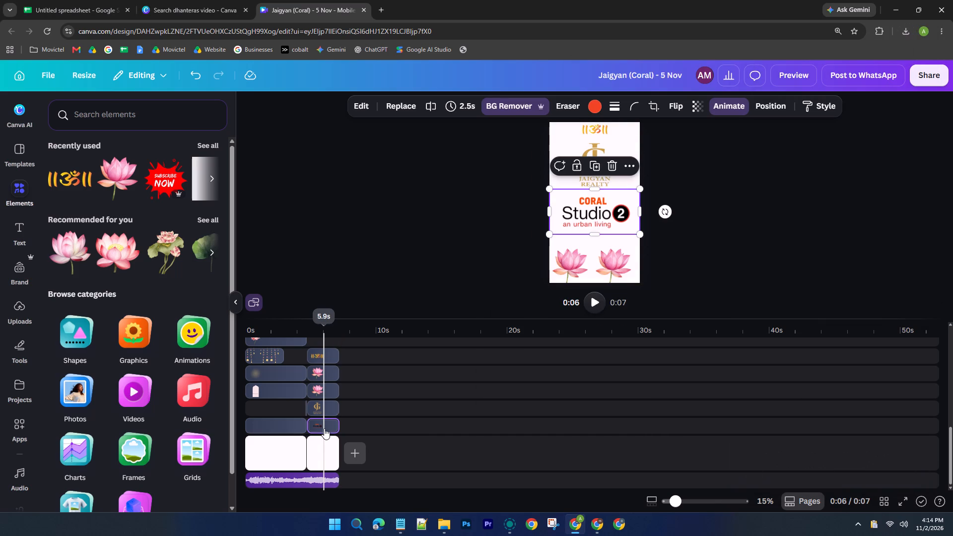
{"action": "key", "text": "Delete"}
{"action": "left_click", "coordinate": [324, 415]}
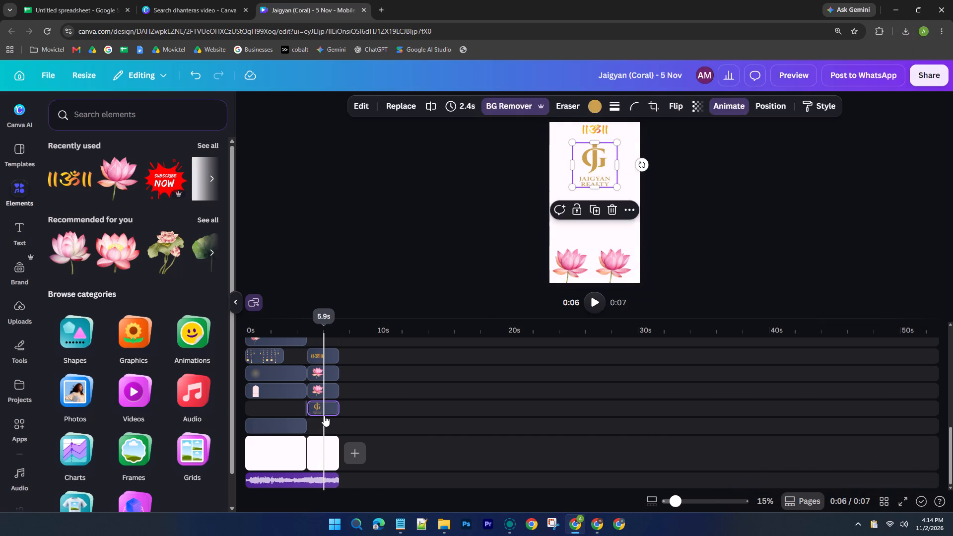
{"action": "key", "text": "Delete"}
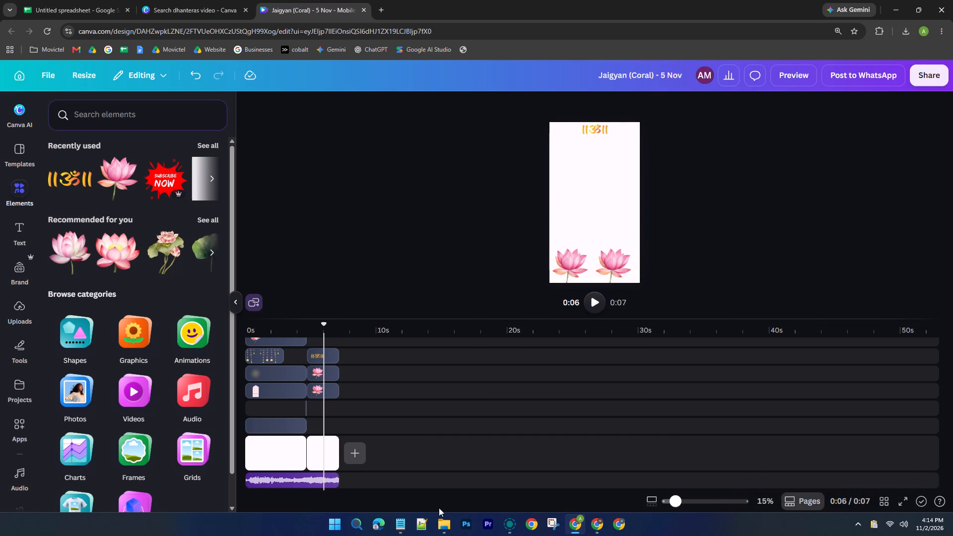
Upload the "Metro-Studios-Jaipur-removebg-preview" logo from the Downloads folder to the Canva design.
{"action": "left_click", "coordinate": [447, 522]}
{"action": "left_click", "coordinate": [58, 155]}
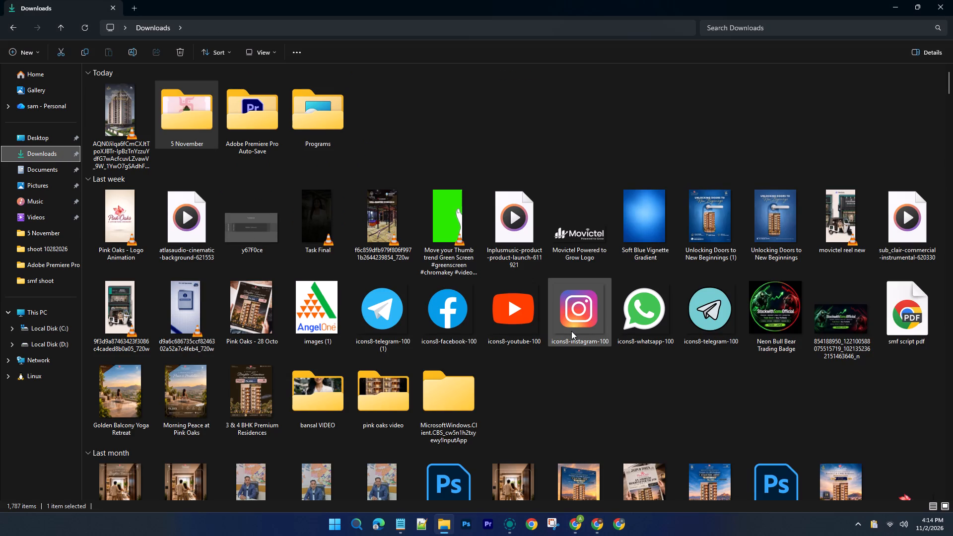
{"action": "scroll", "coordinate": [571, 331], "scroll_direction": "down", "scroll_amount": 2}
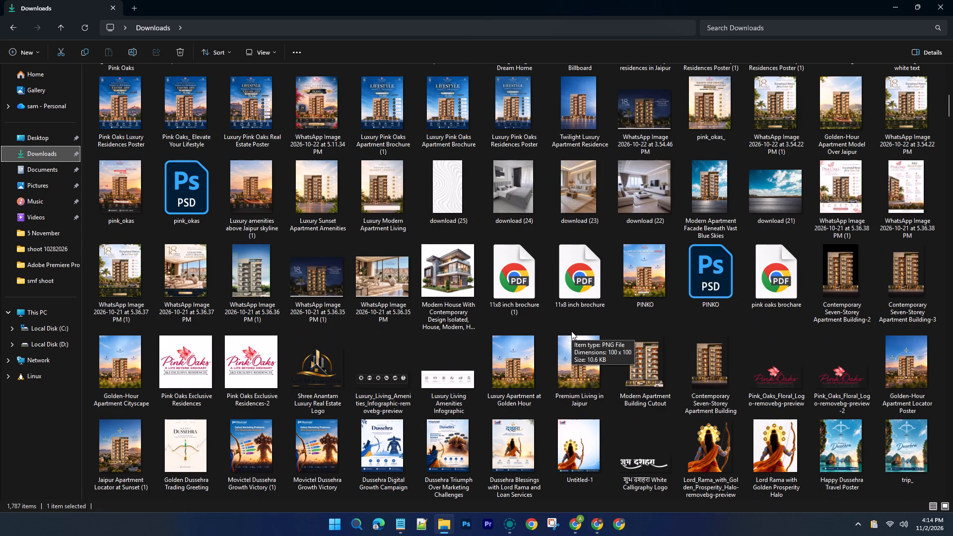
{"action": "scroll", "coordinate": [571, 331], "scroll_direction": "down", "scroll_amount": 1}
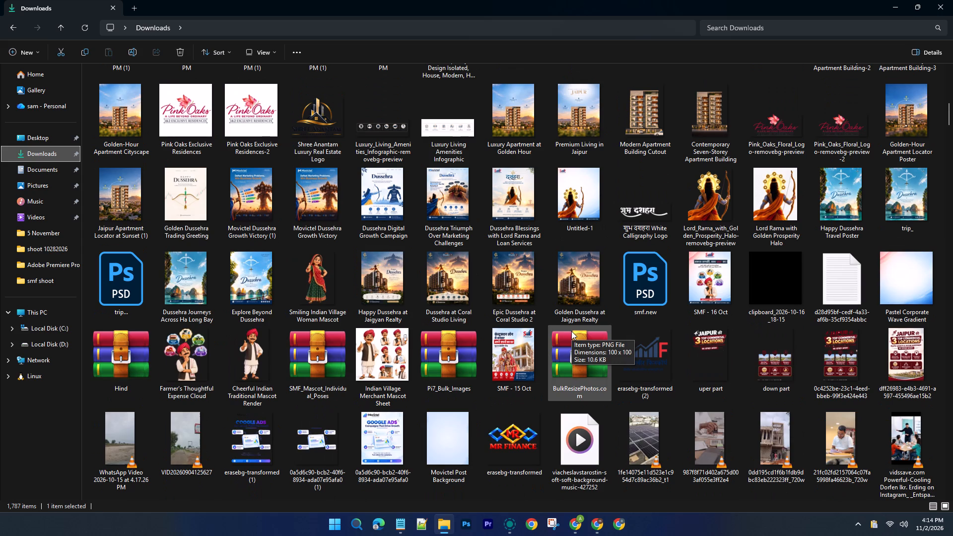
{"action": "scroll", "coordinate": [571, 331], "scroll_direction": "down", "scroll_amount": 2}
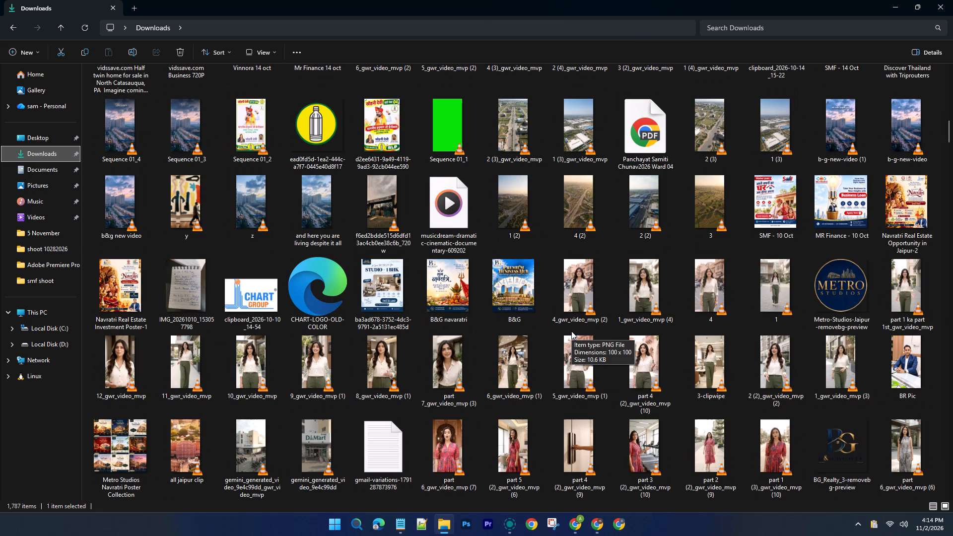
{"action": "left_click_drag", "start_coordinate": [833, 296], "coordinate": [577, 494]}
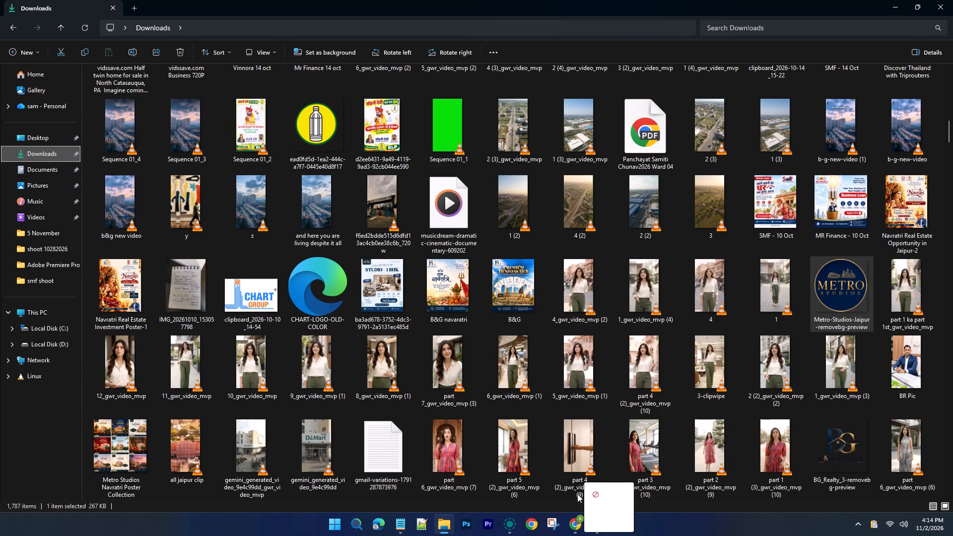
{"action": "left_click_drag", "start_coordinate": [577, 494], "coordinate": [330, 412]}
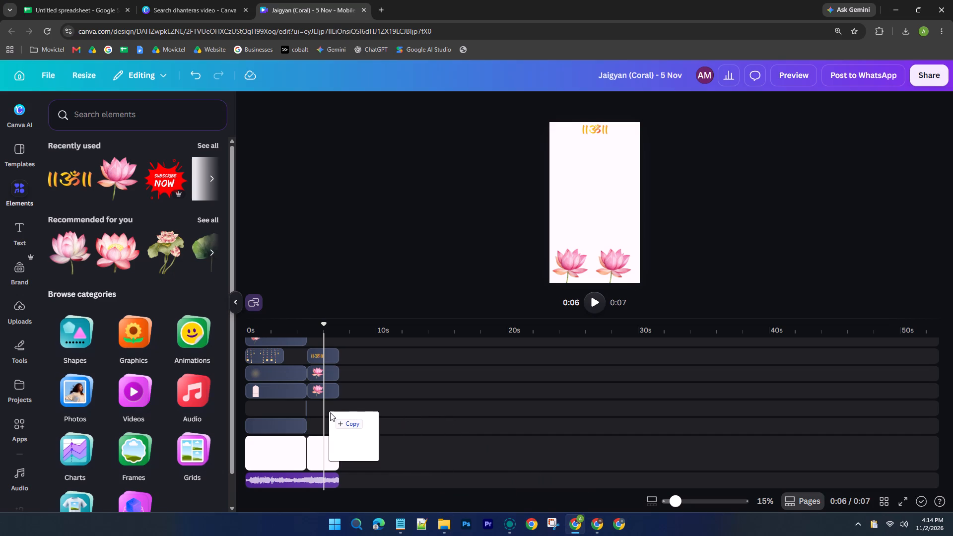
{"action": "left_click_drag", "start_coordinate": [330, 412], "coordinate": [330, 412]}
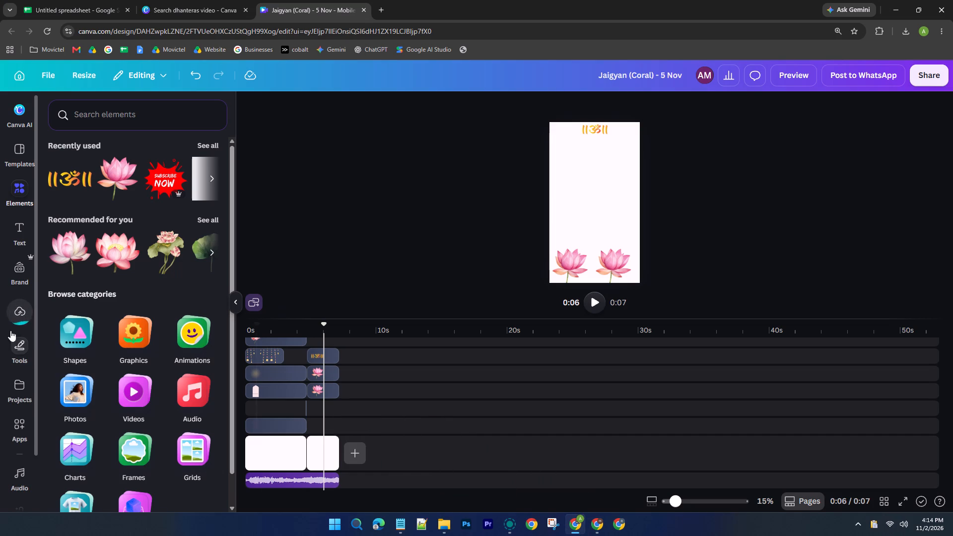
Add the uploaded Metro Studios logo to the timeline, aligned with the closing page and trimmed to 2.4 s.
{"action": "left_click", "coordinate": [16, 316]}
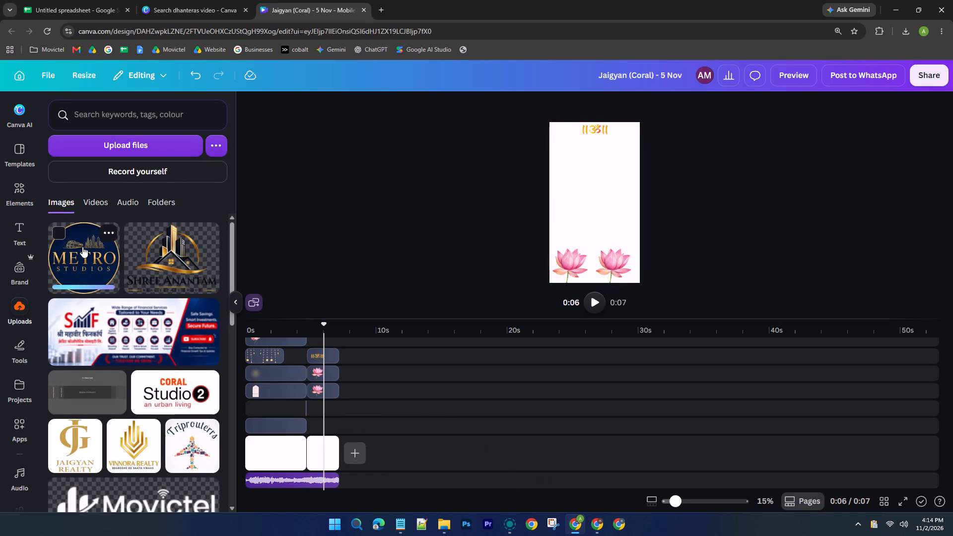
{"action": "left_click_drag", "start_coordinate": [83, 248], "coordinate": [125, 266]}
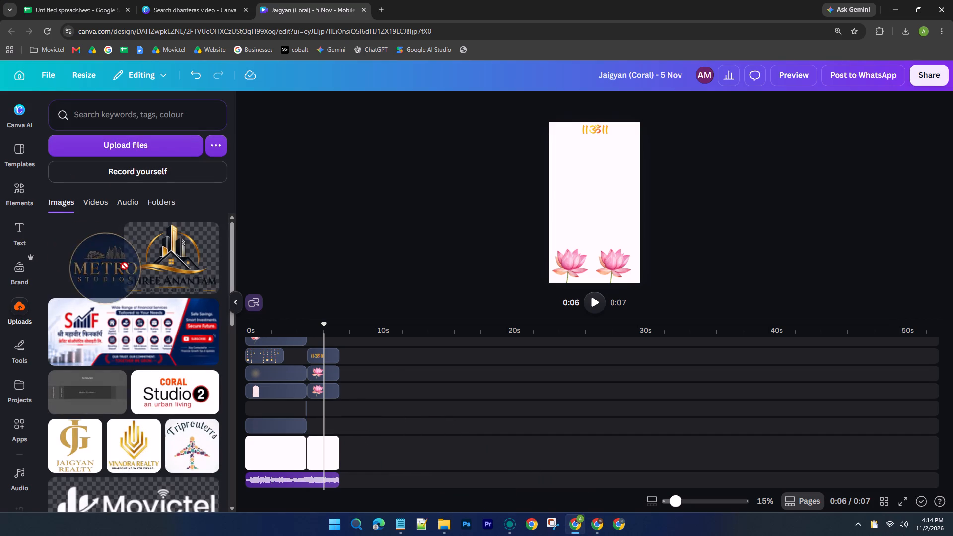
{"action": "left_click_drag", "start_coordinate": [125, 266], "coordinate": [350, 404]}
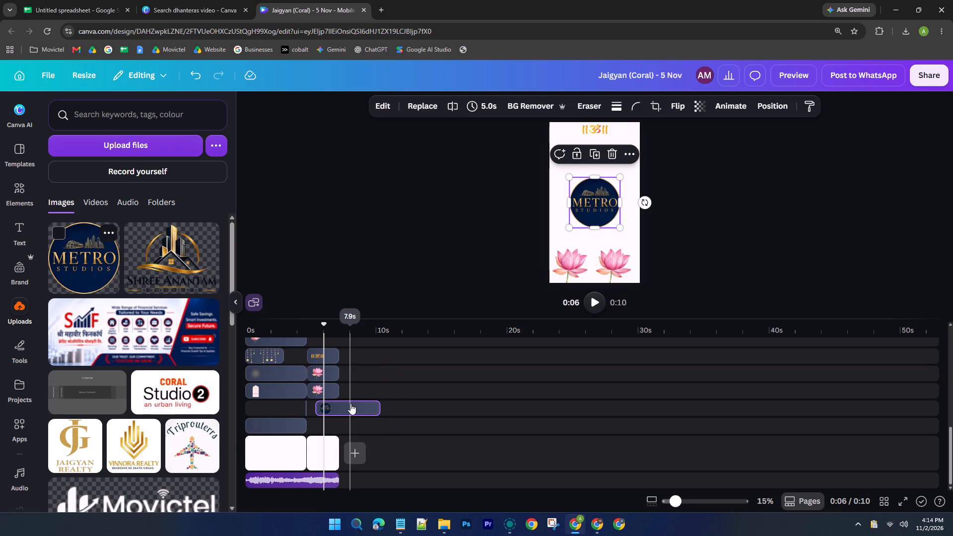
{"action": "left_click_drag", "start_coordinate": [350, 403], "coordinate": [345, 403]}
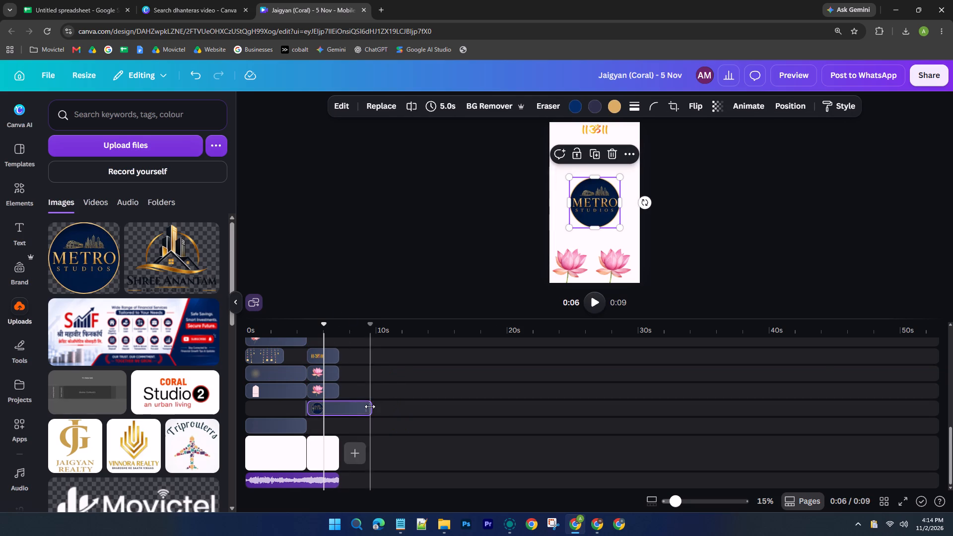
{"action": "left_click_drag", "start_coordinate": [369, 406], "coordinate": [340, 407]}
Enlarge the Metro Studios logo and centre it horizontally between the Om symbol and the lotus flowers.
{"action": "scroll", "coordinate": [677, 179], "scroll_direction": "up", "scroll_amount": 1}
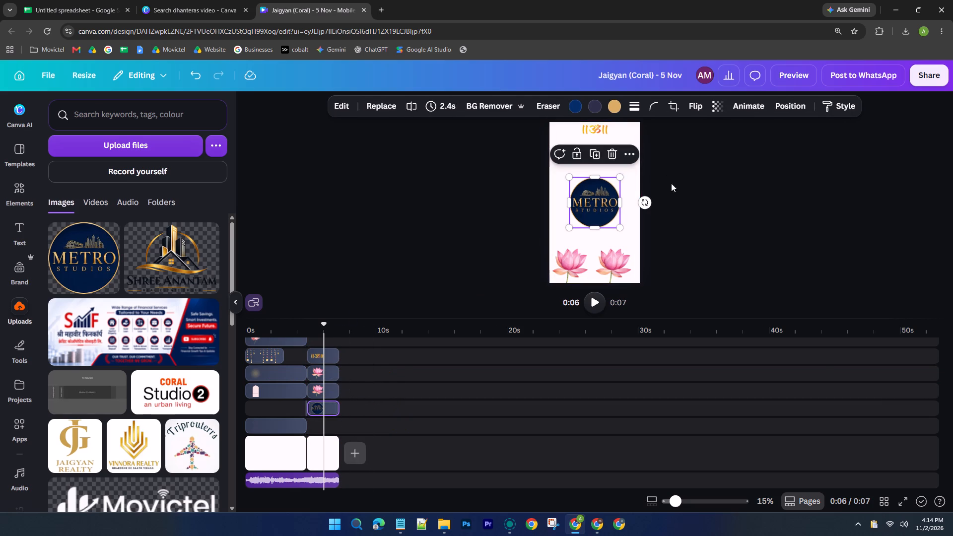
{"action": "left_click_drag", "start_coordinate": [569, 177], "coordinate": [553, 165]}
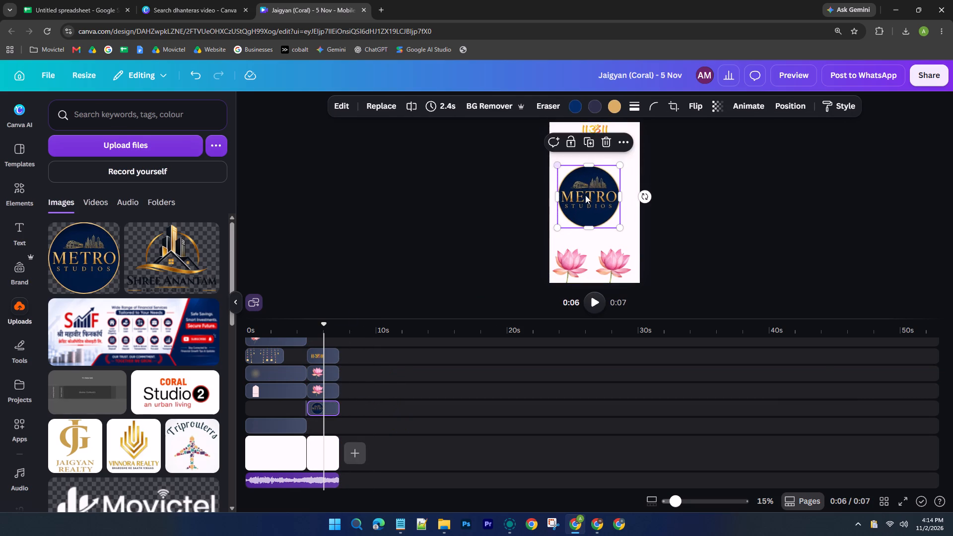
{"action": "left_click_drag", "start_coordinate": [590, 198], "coordinate": [596, 191]}
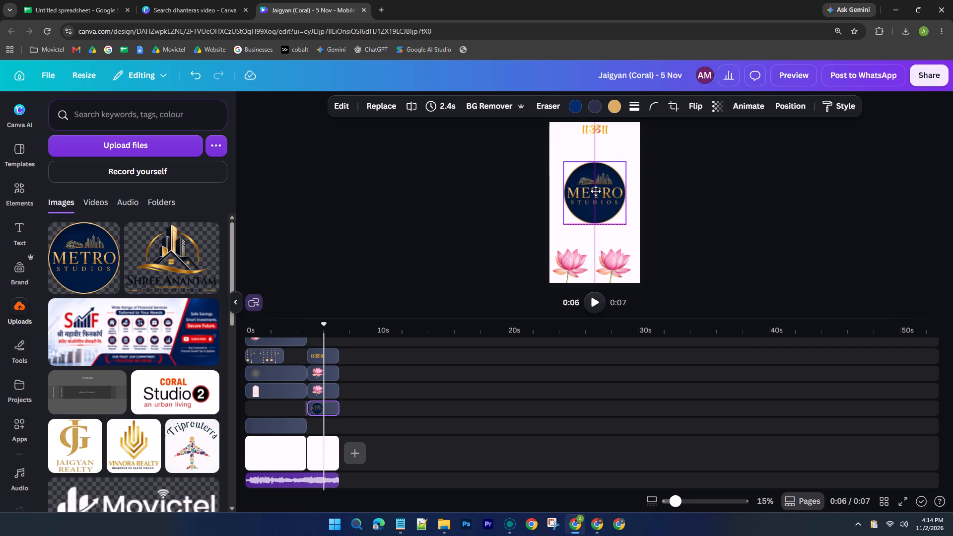
{"action": "left_click_drag", "start_coordinate": [596, 191], "coordinate": [595, 185]}
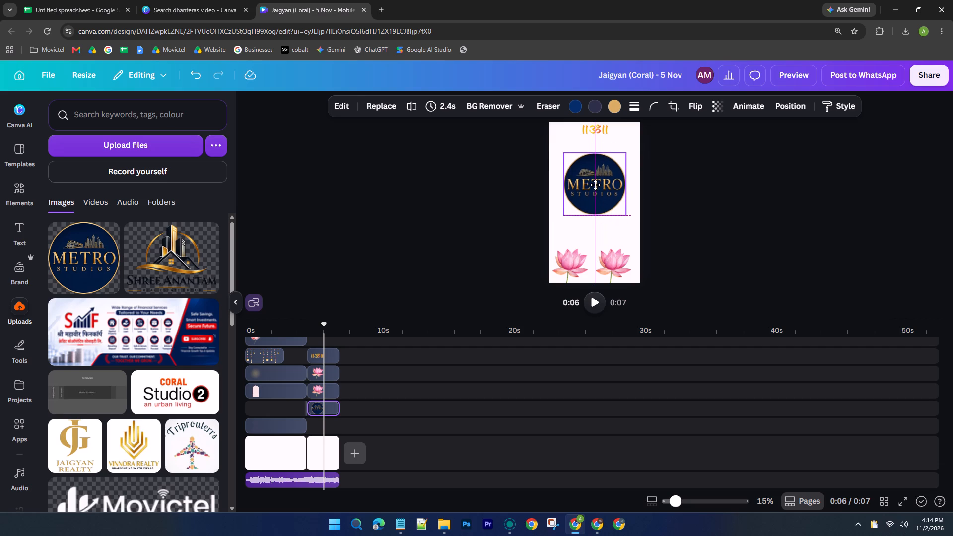
{"action": "left_click_drag", "start_coordinate": [595, 185], "coordinate": [595, 186]}
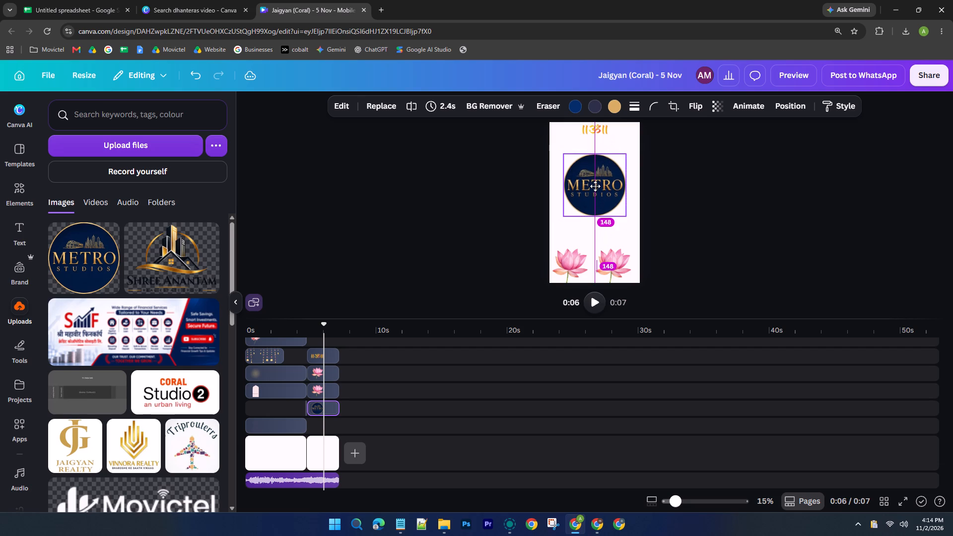
{"action": "left_click_drag", "start_coordinate": [595, 186], "coordinate": [595, 188]}
{"action": "left_click", "coordinate": [714, 215]}
{"action": "scroll", "coordinate": [714, 215], "scroll_direction": "up", "scroll_amount": 1}
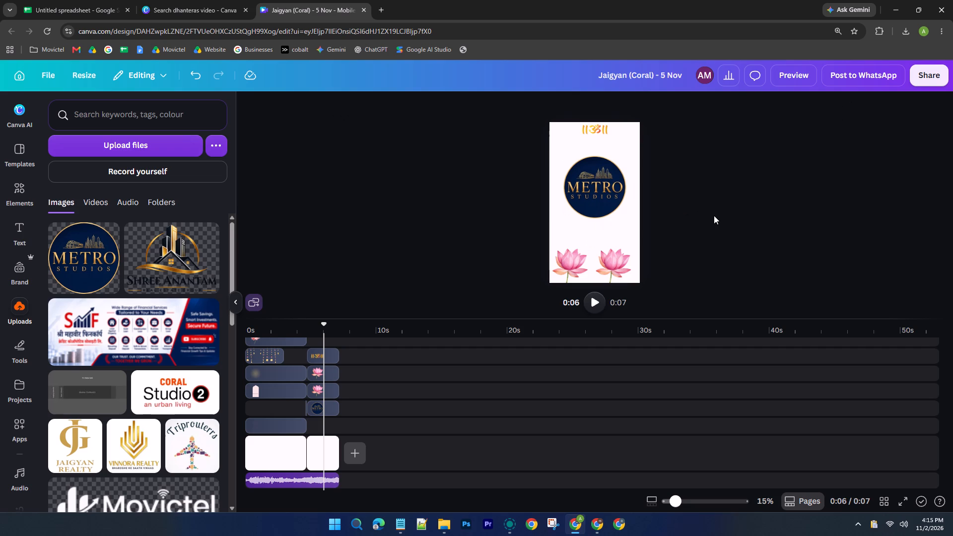
Enlarge the Om symbol on the closing page and centre it horizontally above the Metro Studios logo.
{"action": "left_click", "coordinate": [601, 134]}
{"action": "left_click_drag", "start_coordinate": [609, 137], "coordinate": [624, 149]}
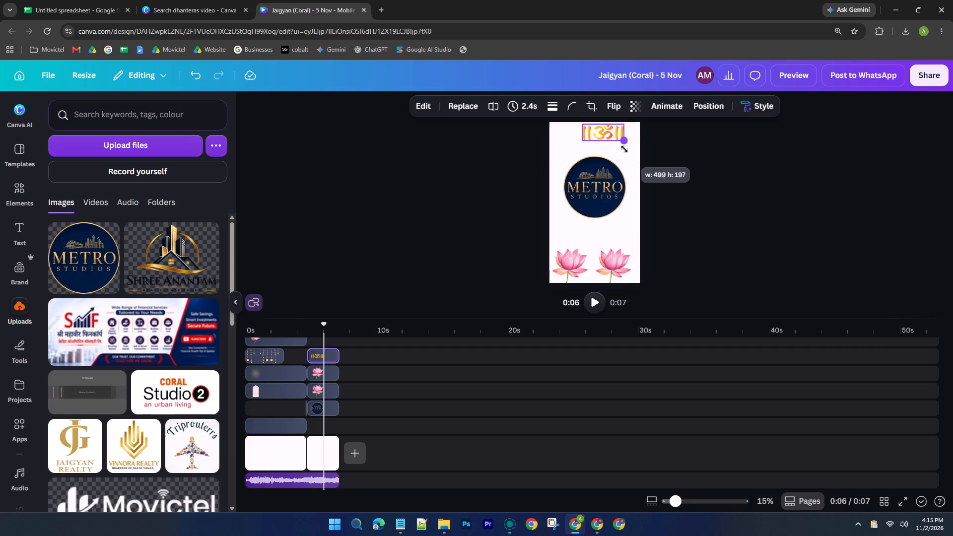
{"action": "left_click_drag", "start_coordinate": [624, 149], "coordinate": [618, 146]}
{"action": "left_click_drag", "start_coordinate": [605, 129], "coordinate": [596, 130]}
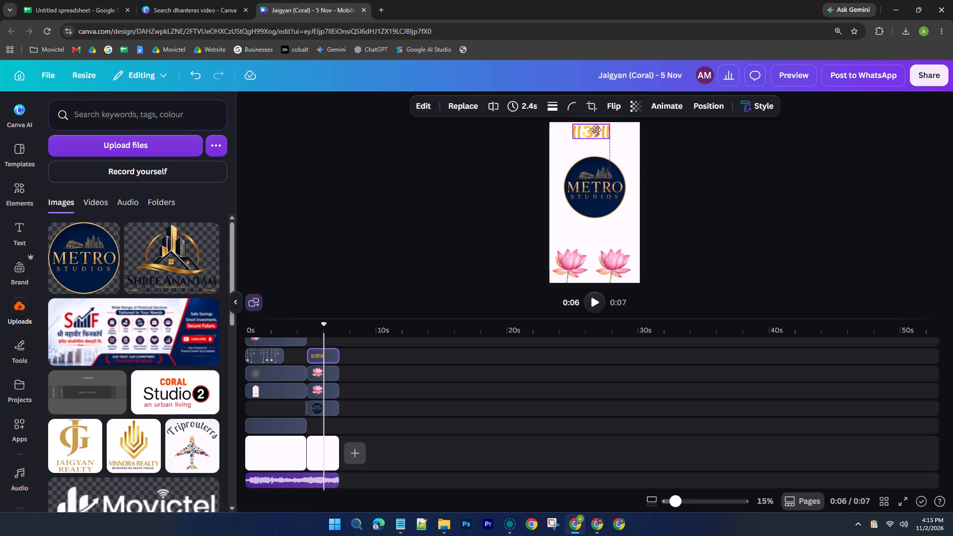
{"action": "left_click_drag", "start_coordinate": [596, 130], "coordinate": [598, 131]}
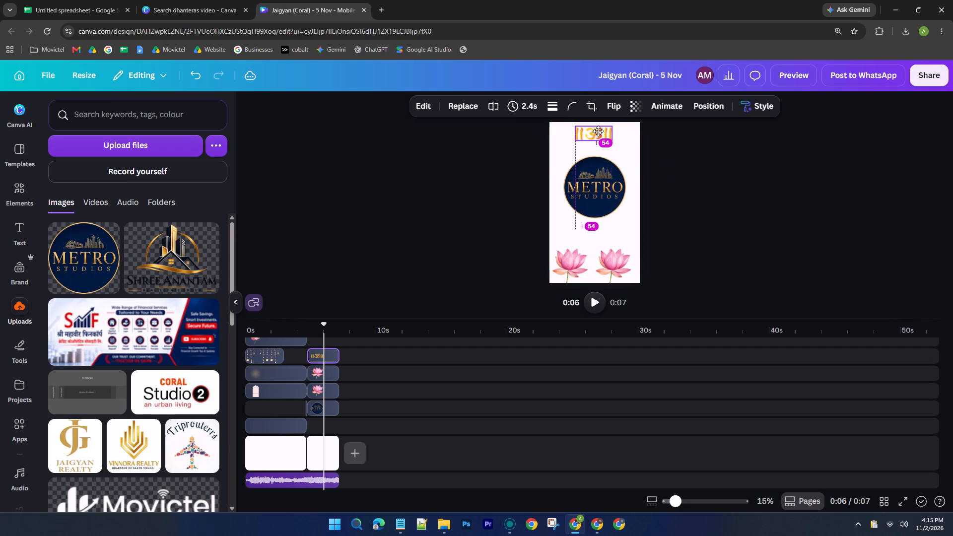
{"action": "left_click_drag", "start_coordinate": [598, 131], "coordinate": [602, 131]}
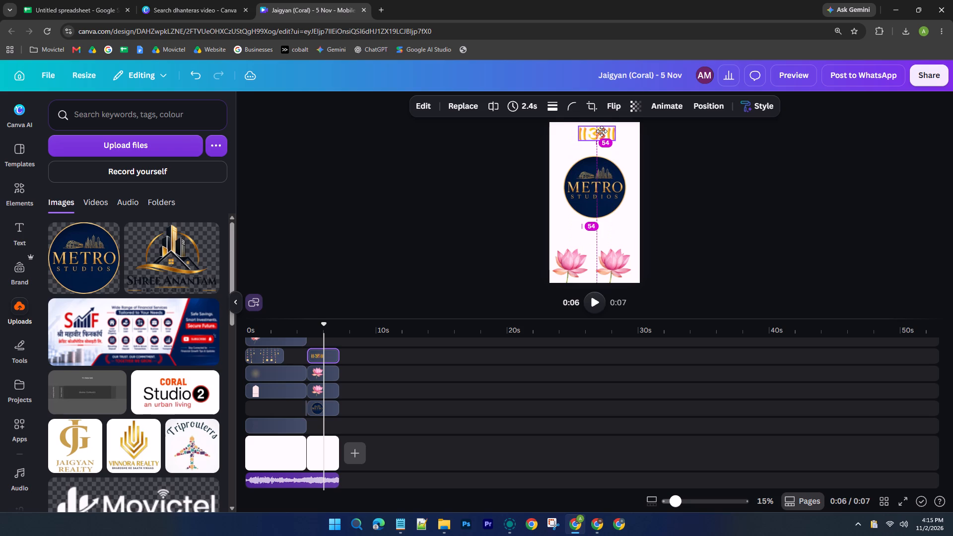
{"action": "left_click_drag", "start_coordinate": [602, 131], "coordinate": [600, 131]}
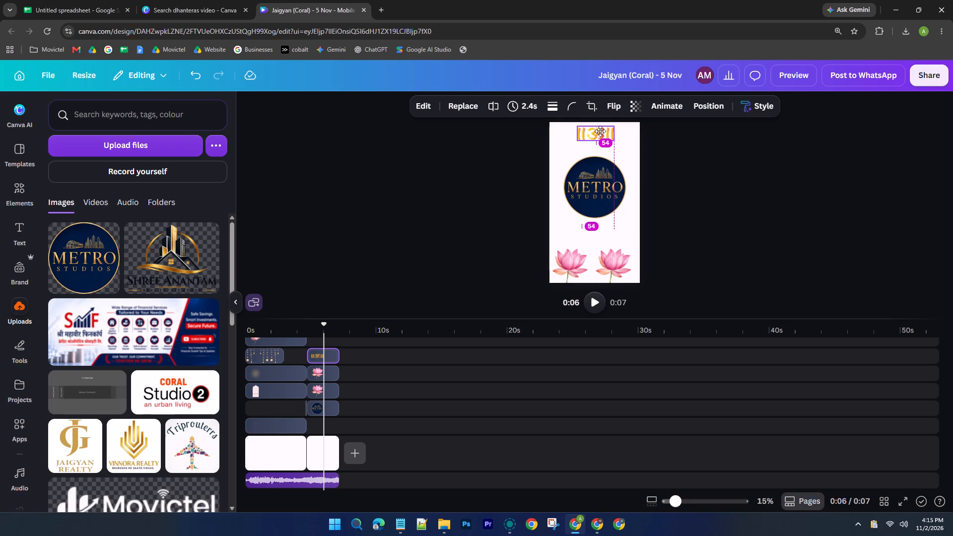
{"action": "left_click_drag", "start_coordinate": [600, 131], "coordinate": [599, 131]}
{"action": "left_click", "coordinate": [701, 188]}
Look through the recently used and recommended Canva elements for a graphic that suits the closing page.
{"action": "scroll", "coordinate": [701, 190], "scroll_direction": "up", "scroll_amount": 2}
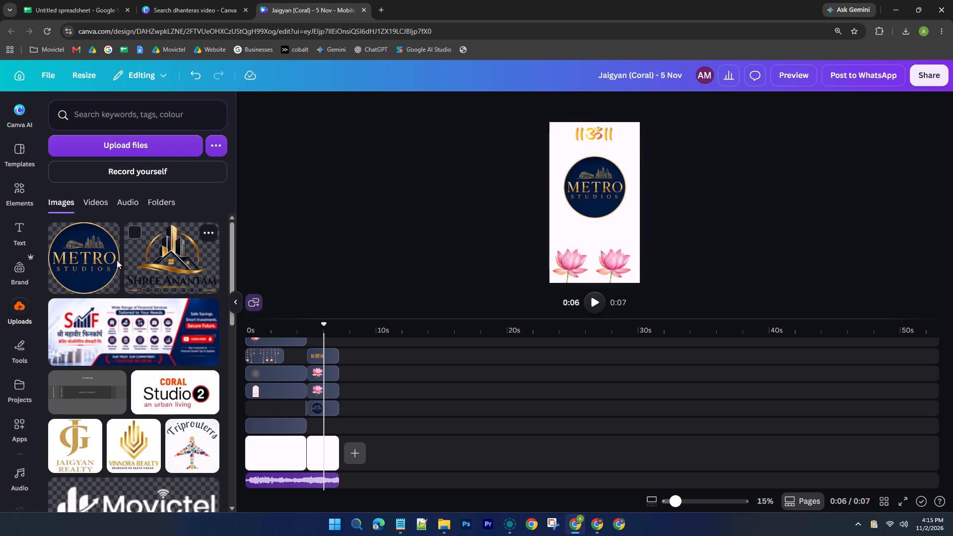
{"action": "left_click", "coordinate": [22, 194]}
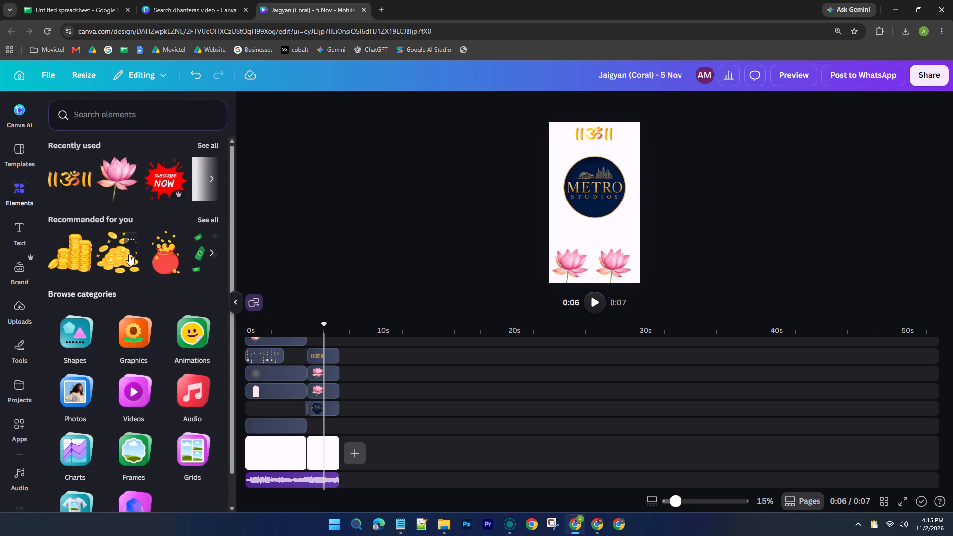
{"action": "left_click", "coordinate": [207, 139]}
{"action": "scroll", "coordinate": [183, 303], "scroll_direction": "down", "scroll_amount": 4}
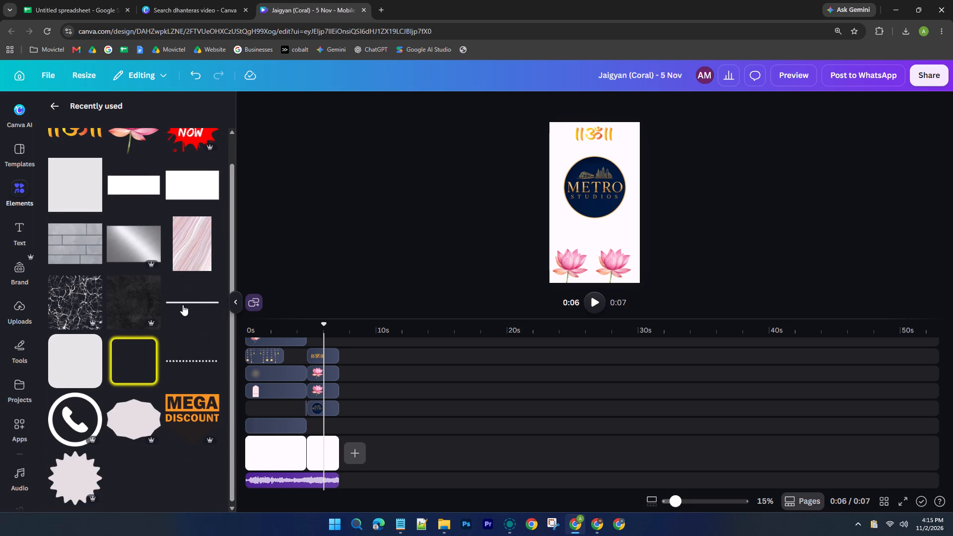
{"action": "scroll", "coordinate": [183, 305], "scroll_direction": "up", "scroll_amount": 2}
{"action": "left_click", "coordinate": [55, 106]}
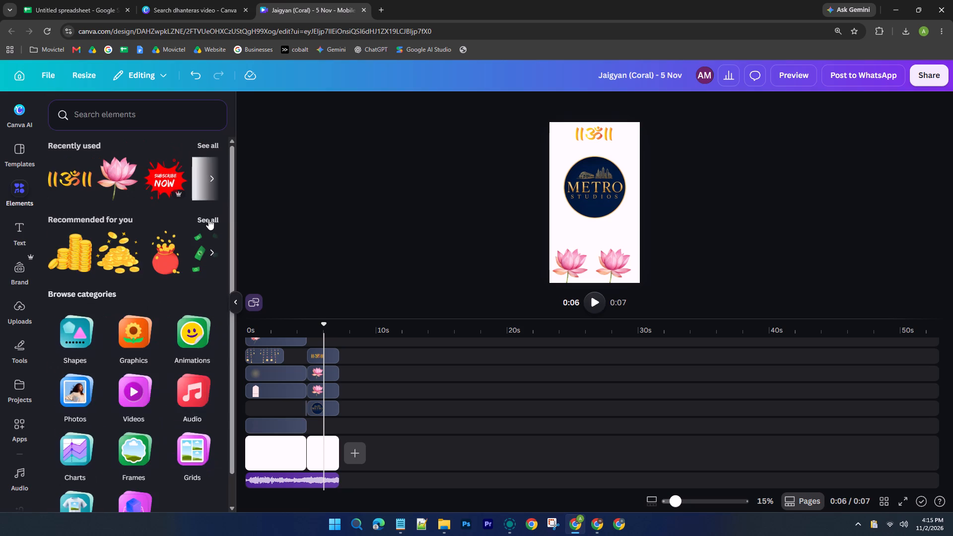
{"action": "left_click", "coordinate": [208, 219]}
{"action": "scroll", "coordinate": [159, 354], "scroll_direction": "down", "scroll_amount": 3}
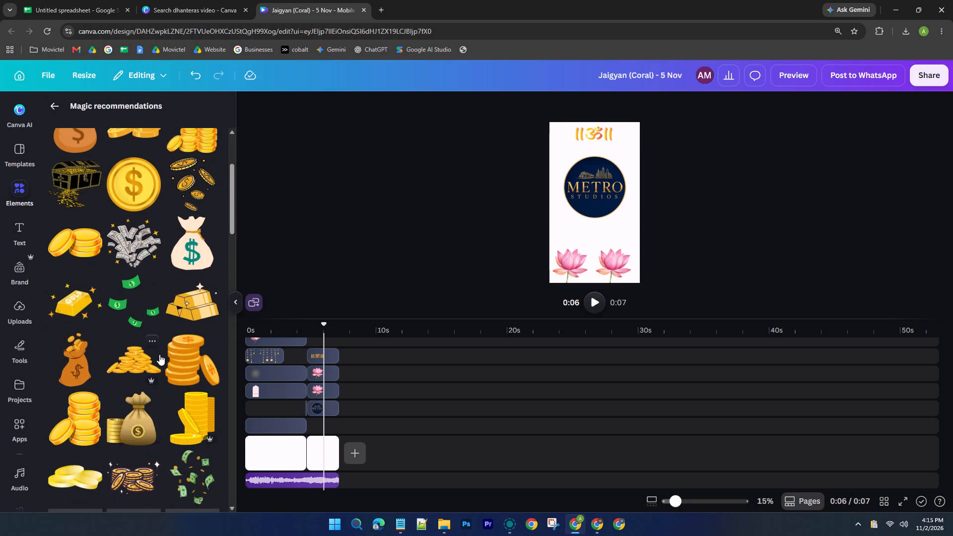
{"action": "scroll", "coordinate": [159, 354], "scroll_direction": "down", "scroll_amount": 4}
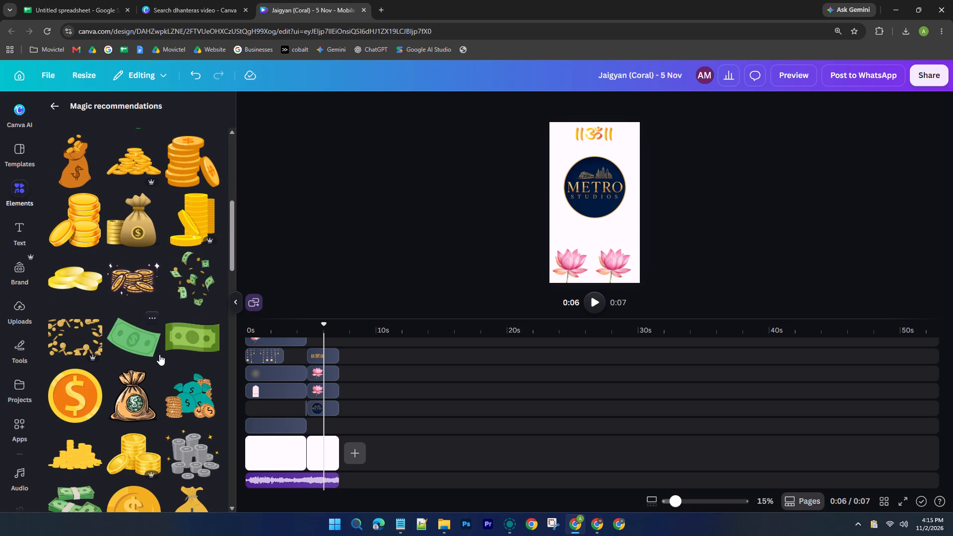
{"action": "scroll", "coordinate": [159, 354], "scroll_direction": "down", "scroll_amount": 3}
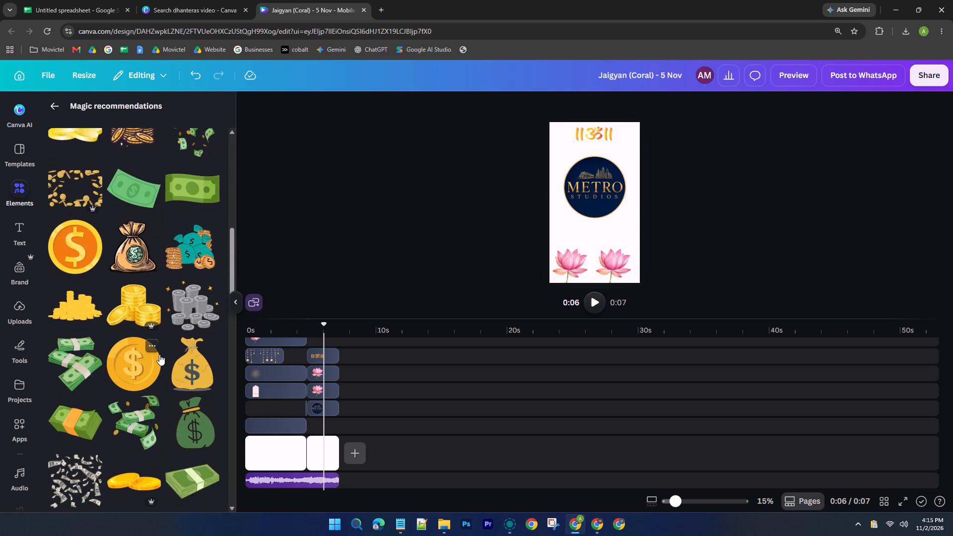
{"action": "scroll", "coordinate": [159, 354], "scroll_direction": "down", "scroll_amount": 5}
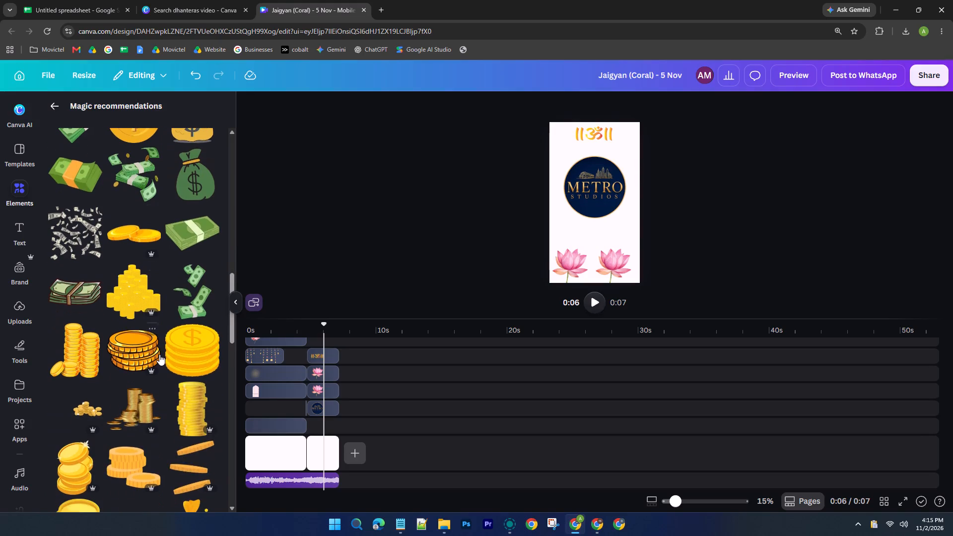
{"action": "scroll", "coordinate": [159, 354], "scroll_direction": "down", "scroll_amount": 3}
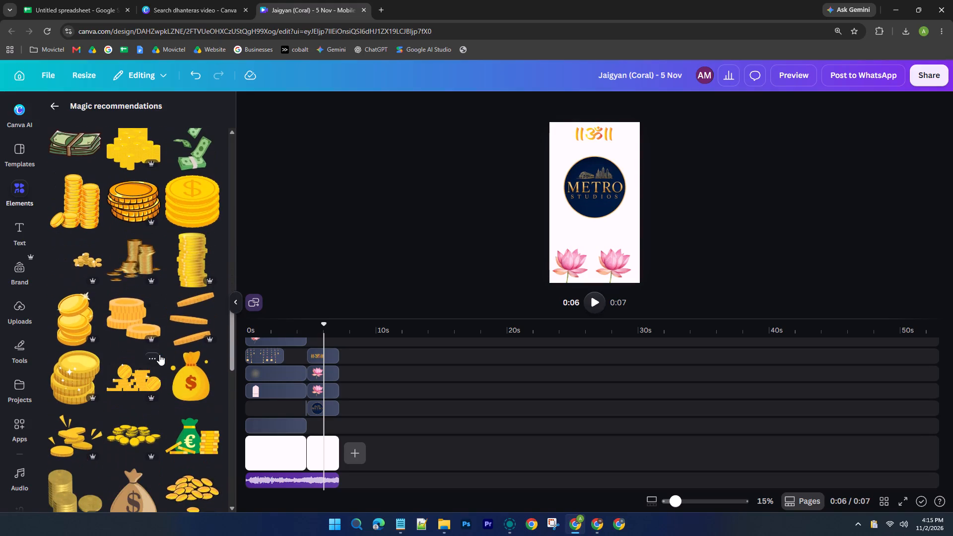
{"action": "scroll", "coordinate": [159, 354], "scroll_direction": "down", "scroll_amount": 7}
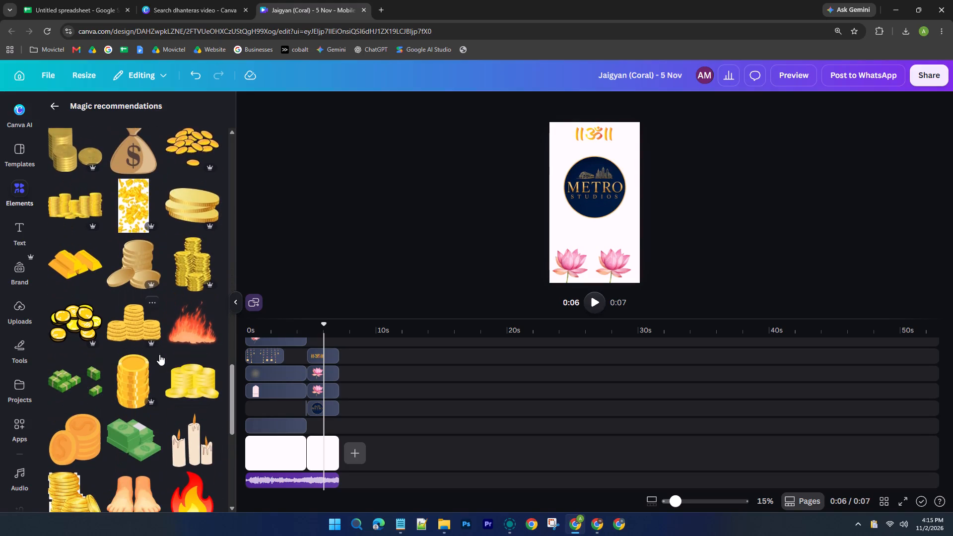
{"action": "scroll", "coordinate": [159, 354], "scroll_direction": "down", "scroll_amount": 2}
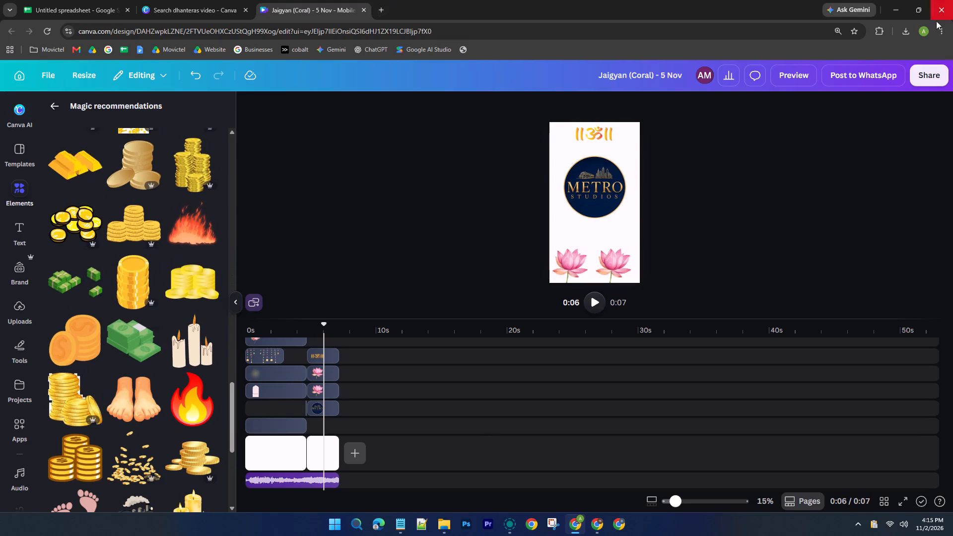
Switch to the Rahul Chrome profile and restore its previously open pages.
{"action": "left_click", "coordinate": [925, 32]}
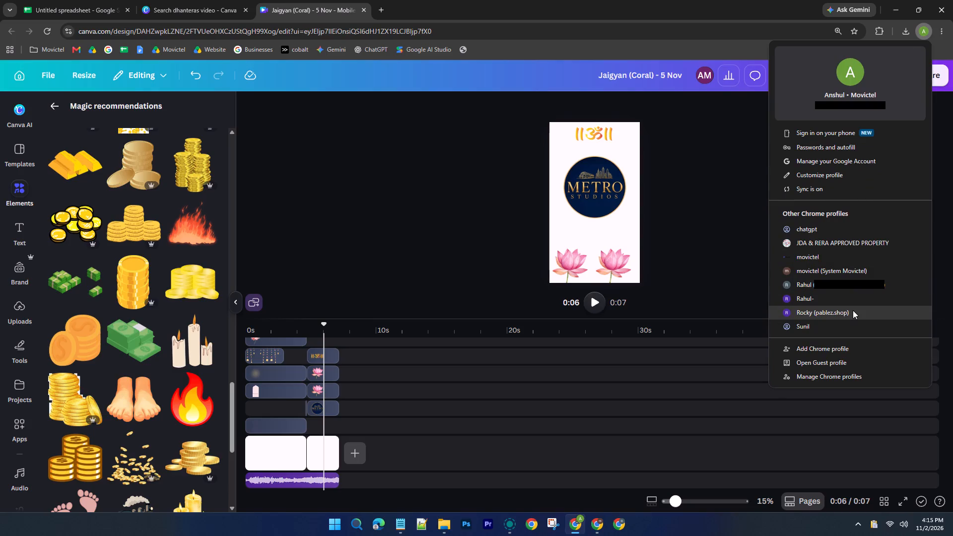
{"action": "left_click", "coordinate": [855, 280]}
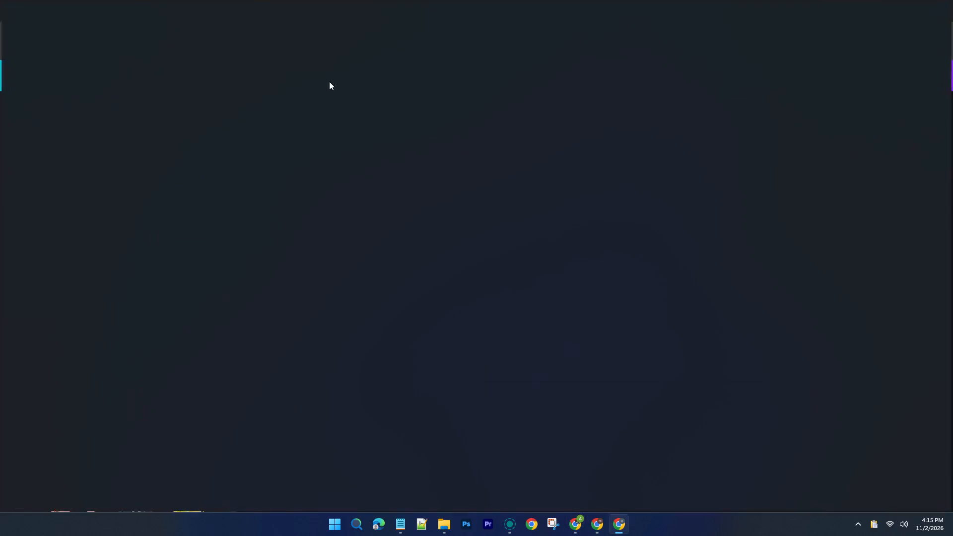
{"action": "left_click", "coordinate": [928, 92]}
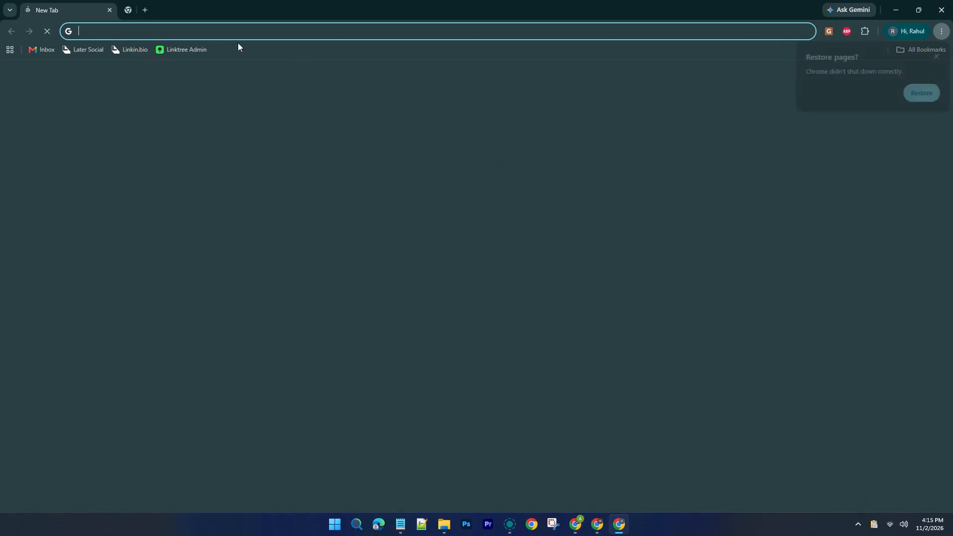
Open the Kalakar captioning site, kalakar.io, in a new browser tab and get started with it.
{"action": "left_click", "coordinate": [145, 10]}
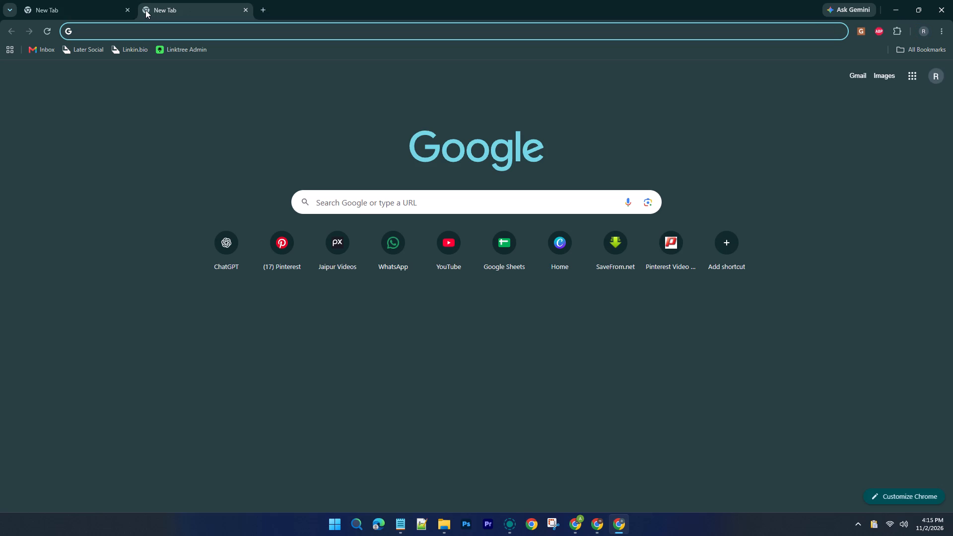
{"action": "type", "text": "kala"}
{"action": "key", "text": "Return"}
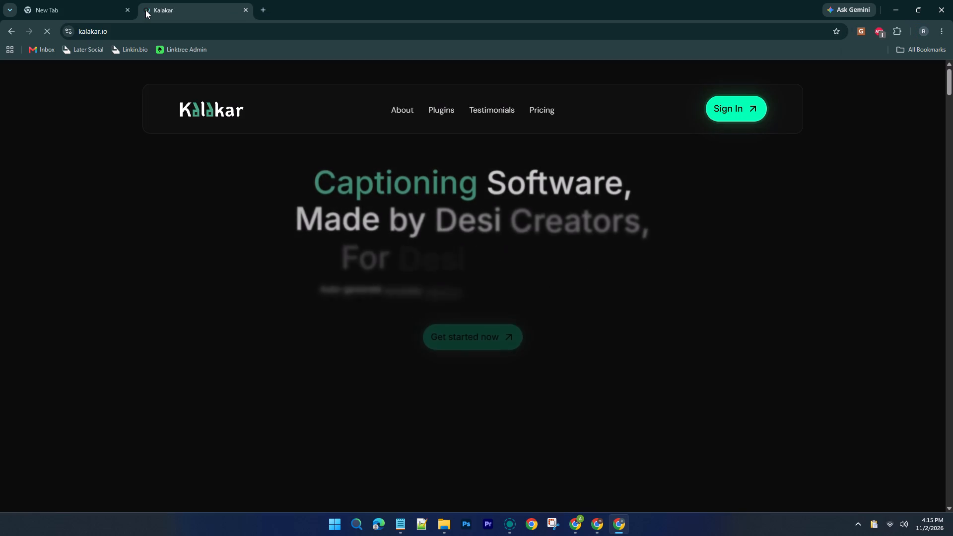
{"action": "left_click", "coordinate": [477, 323]}
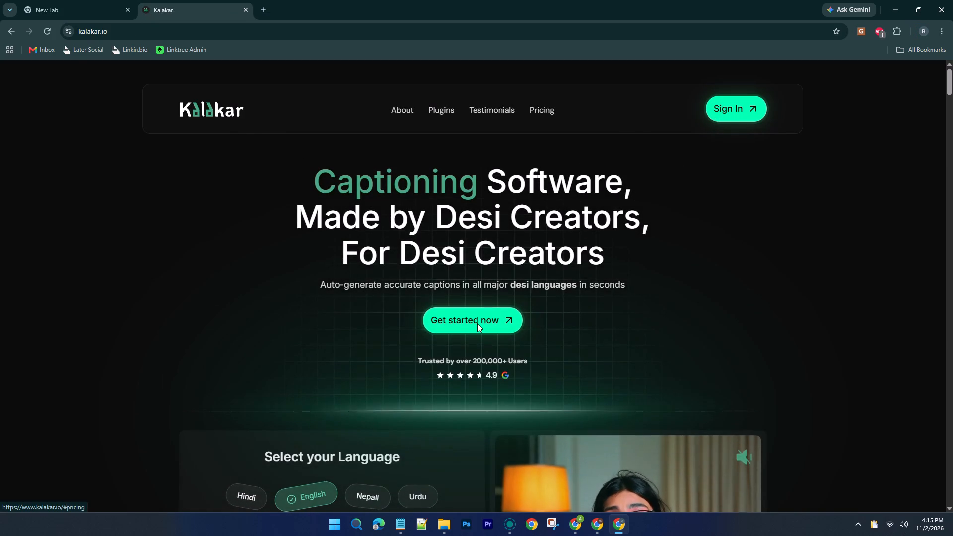
Open the Kalakar web app from its site and postpone the After Effects plugin offer.
{"action": "left_click", "coordinate": [216, 376]}
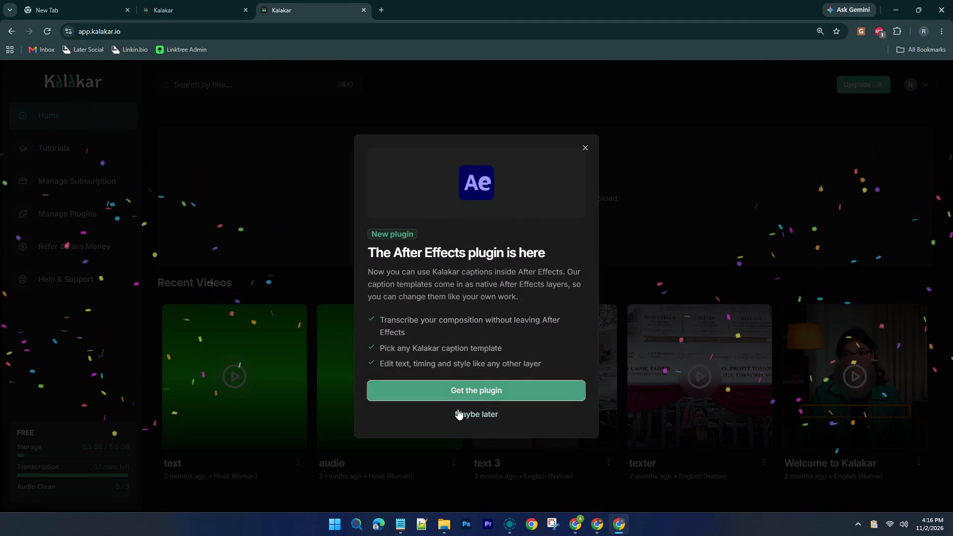
{"action": "left_click", "coordinate": [458, 409]}
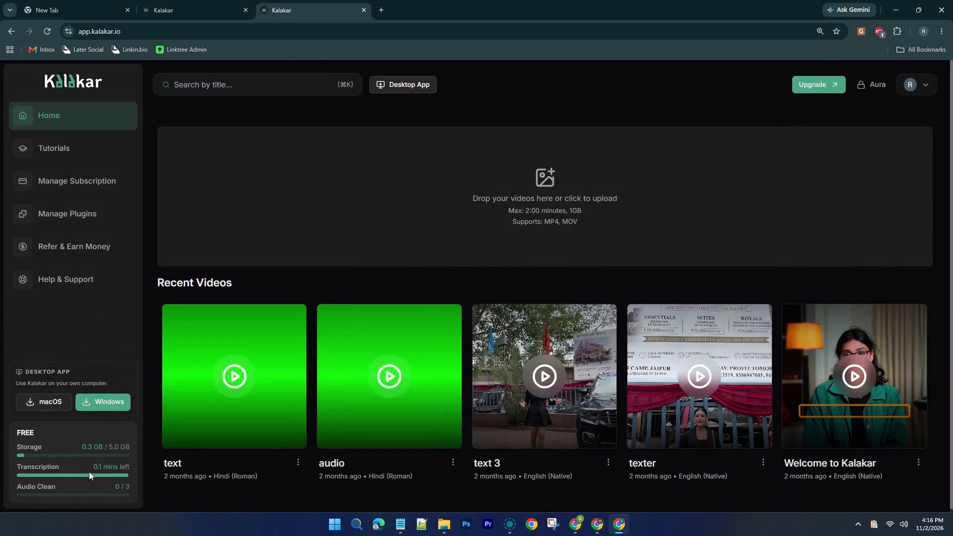
Log out of the current Kalakar account.
{"action": "left_click", "coordinate": [919, 84]}
{"action": "left_click", "coordinate": [863, 201]}
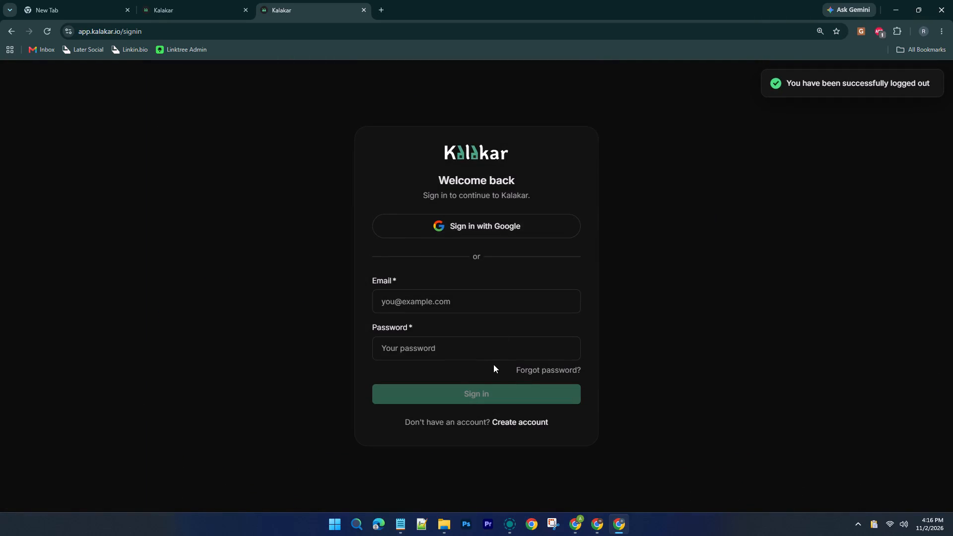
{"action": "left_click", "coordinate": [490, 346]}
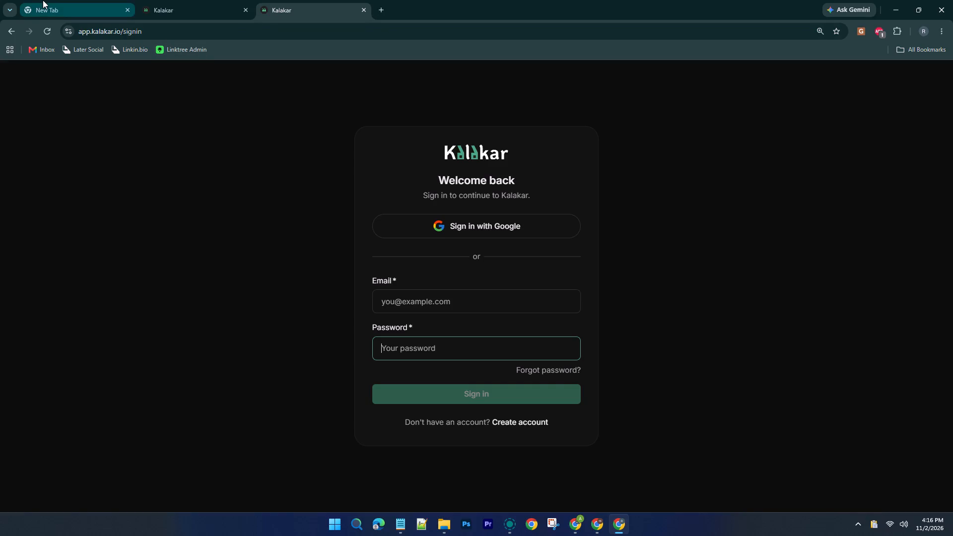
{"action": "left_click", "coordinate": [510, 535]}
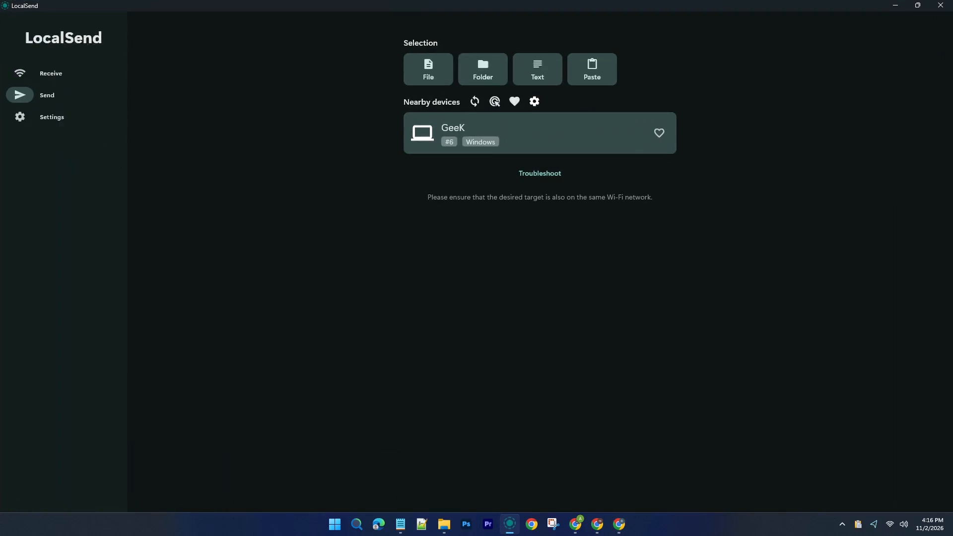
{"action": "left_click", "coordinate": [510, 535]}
Start a web search for "create gmail" in the blank New Tab page.
{"action": "left_click", "coordinate": [109, 0]}
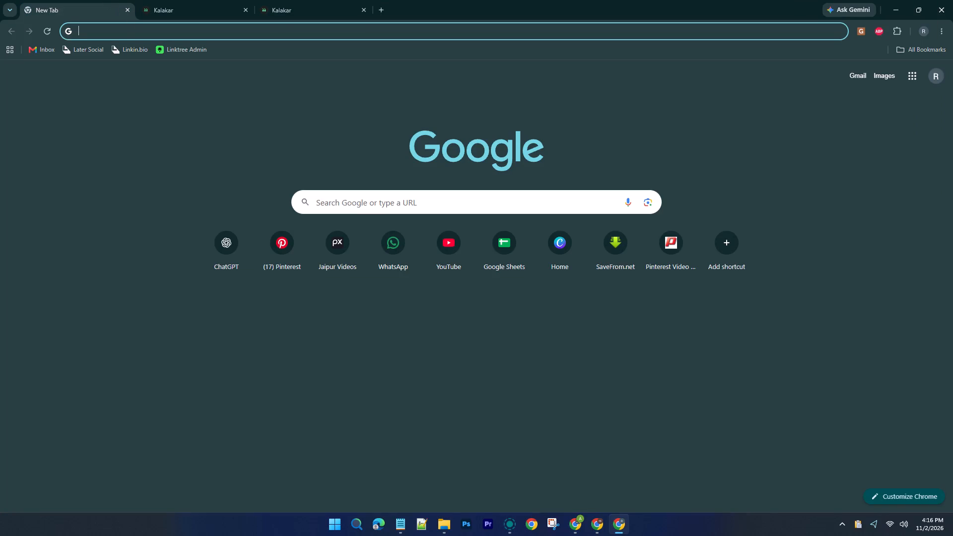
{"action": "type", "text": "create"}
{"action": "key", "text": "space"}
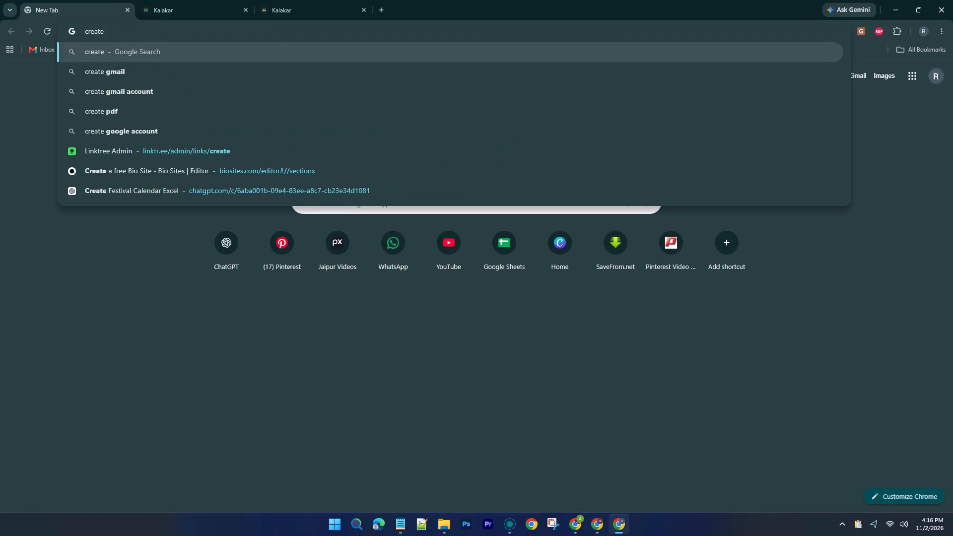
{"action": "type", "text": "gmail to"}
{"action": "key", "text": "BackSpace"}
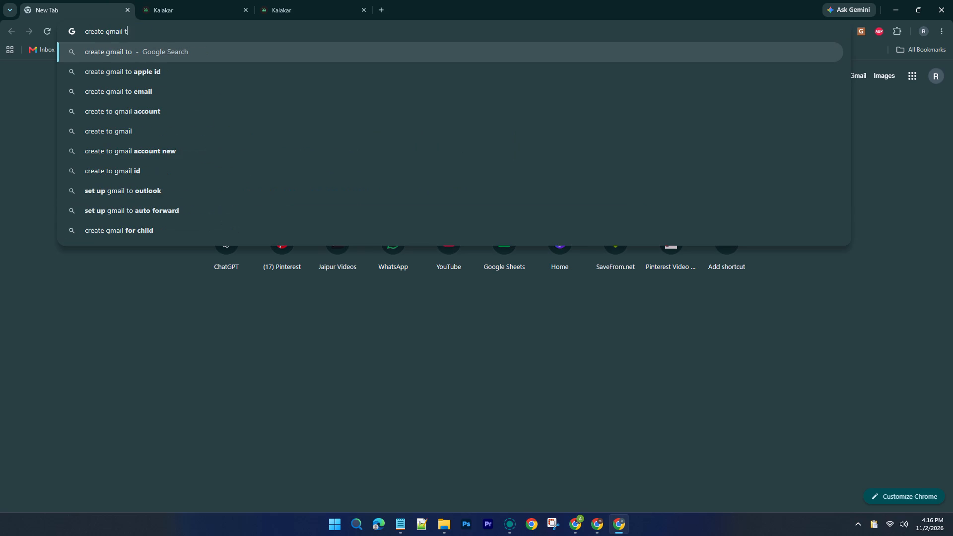
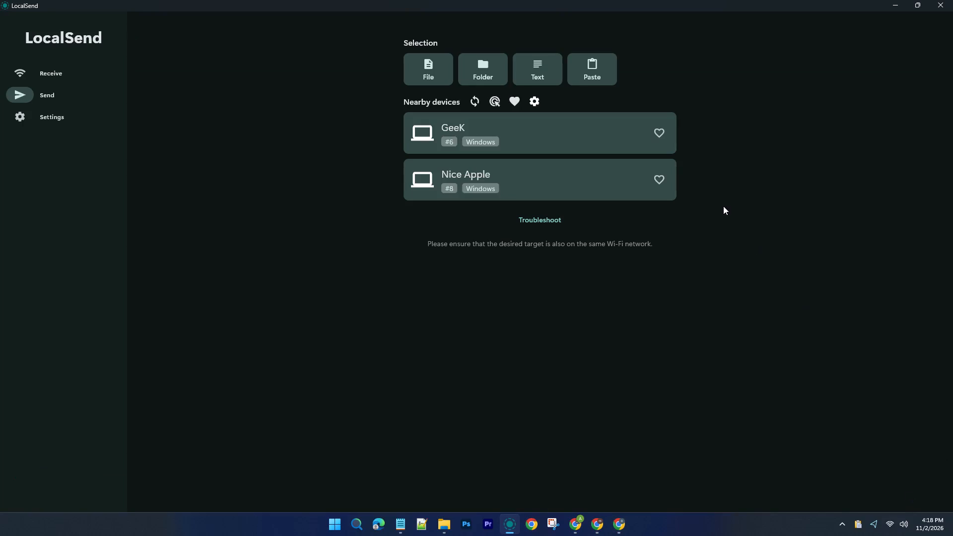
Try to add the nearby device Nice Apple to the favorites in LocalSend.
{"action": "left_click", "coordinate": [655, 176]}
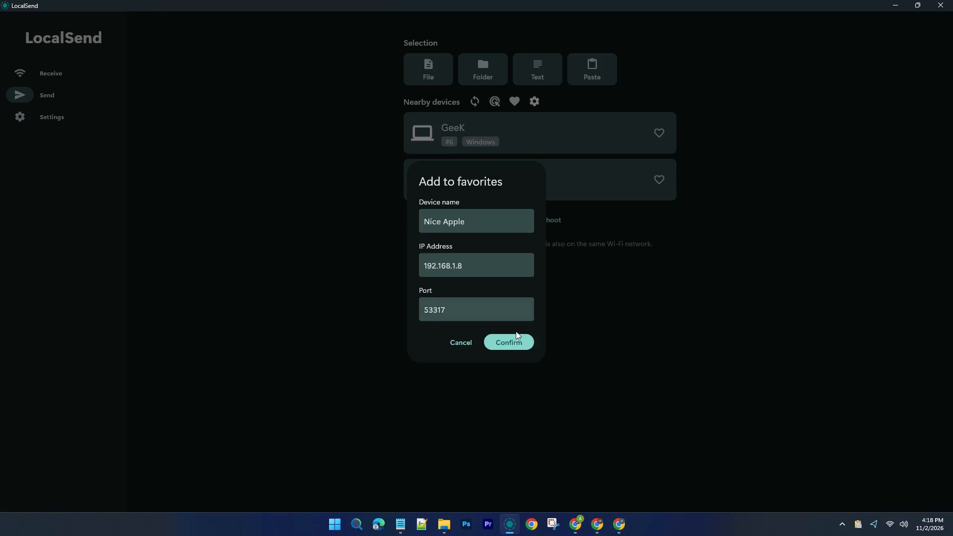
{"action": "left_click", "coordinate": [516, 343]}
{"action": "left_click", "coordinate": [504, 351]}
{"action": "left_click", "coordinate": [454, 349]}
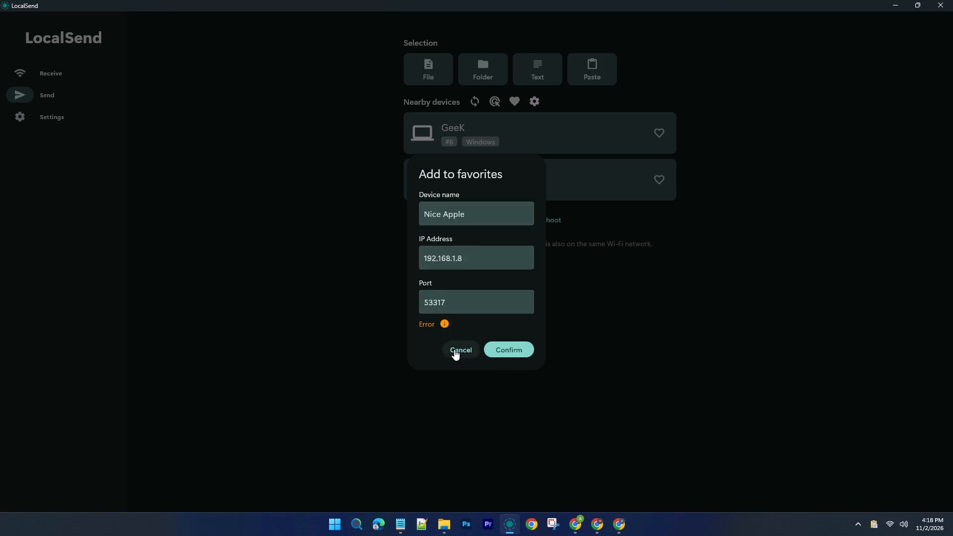
Rescan for nearby devices and add both Nice Apple and GeeK to the favorites.
{"action": "left_click", "coordinate": [472, 102]}
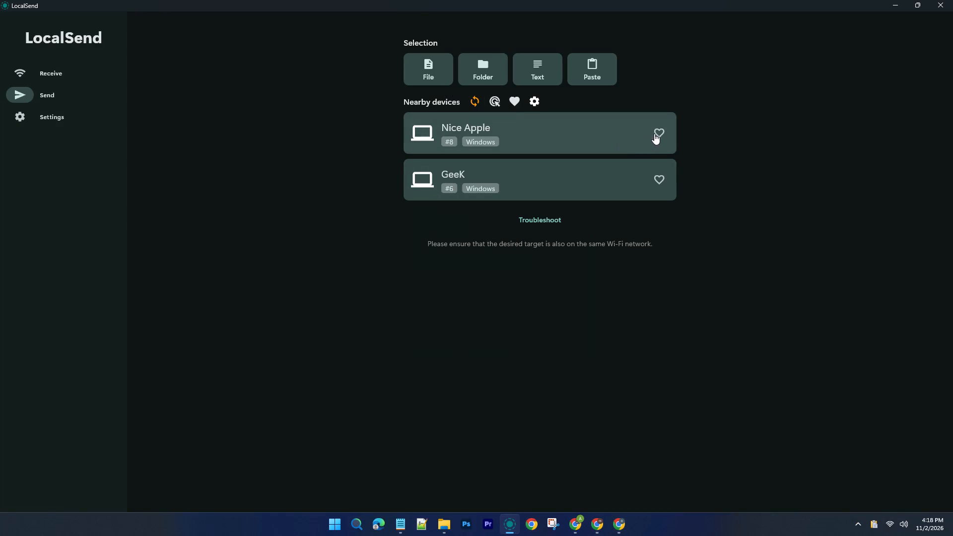
{"action": "left_click", "coordinate": [654, 134]}
{"action": "left_click", "coordinate": [521, 340]}
{"action": "left_click", "coordinate": [663, 174]}
{"action": "left_click", "coordinate": [513, 347]}
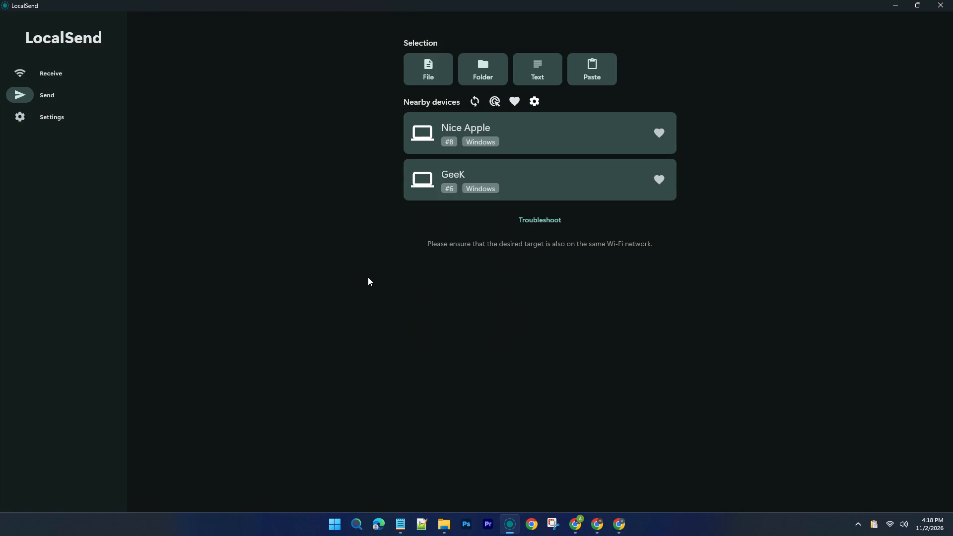
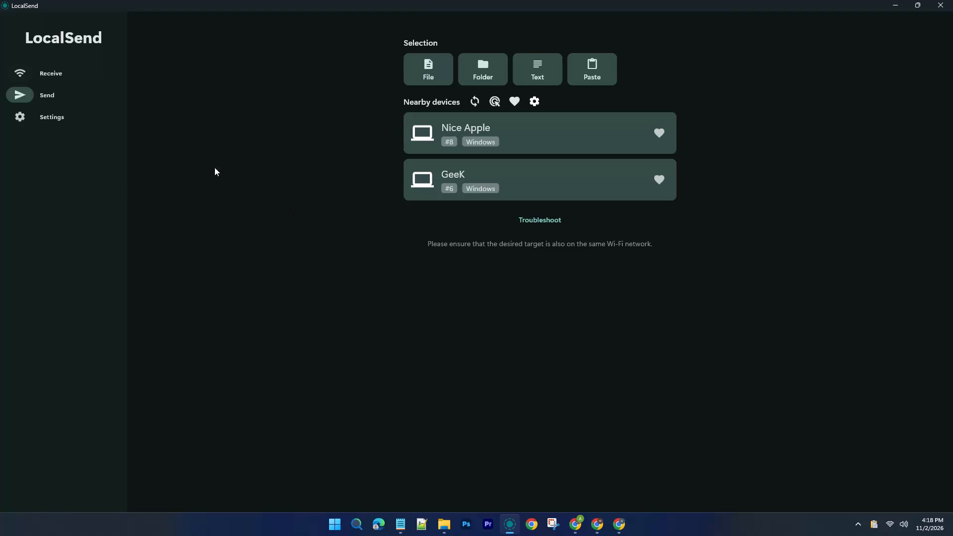
Go to the Receive page of LocalSend to view this device's receiving status and Quick Save setting.
{"action": "left_click", "coordinate": [38, 77]}
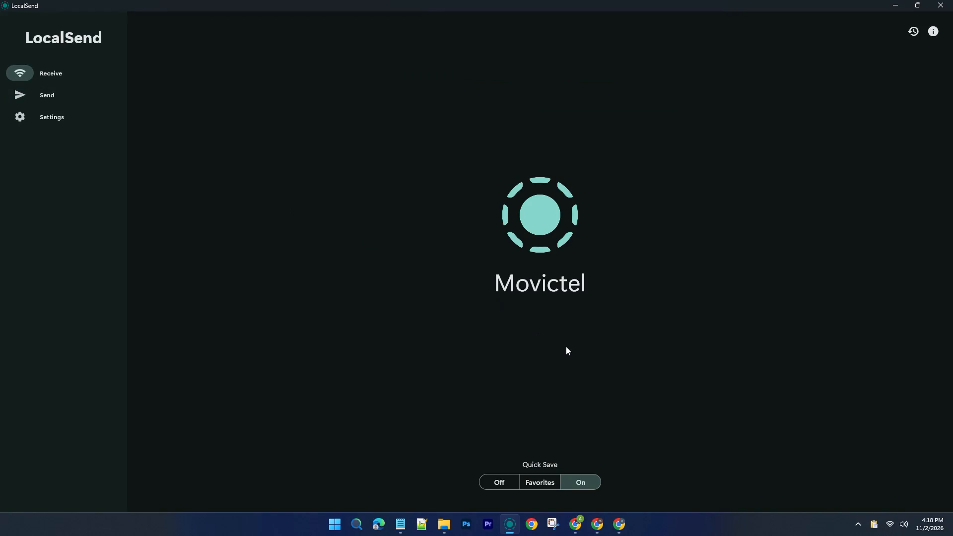